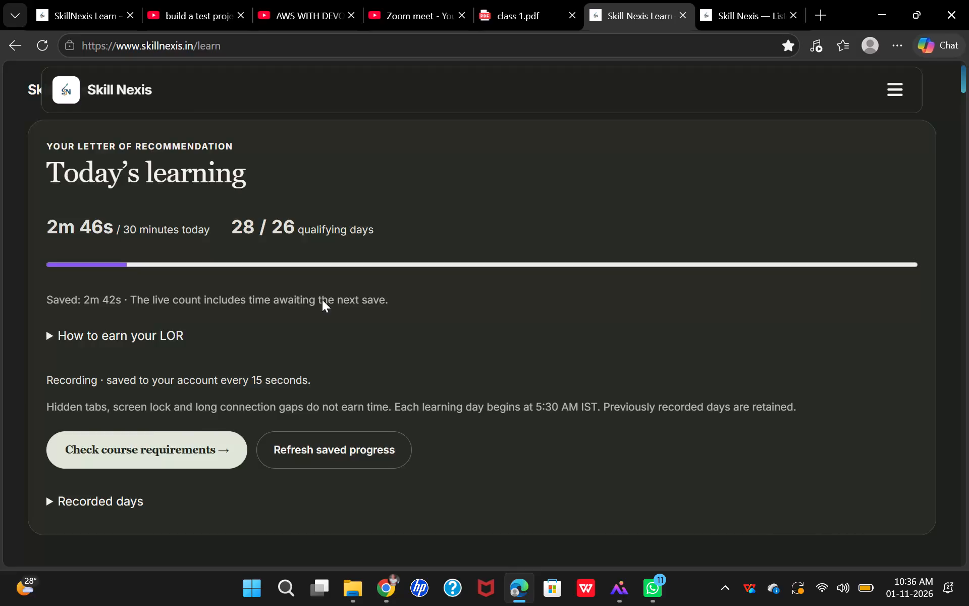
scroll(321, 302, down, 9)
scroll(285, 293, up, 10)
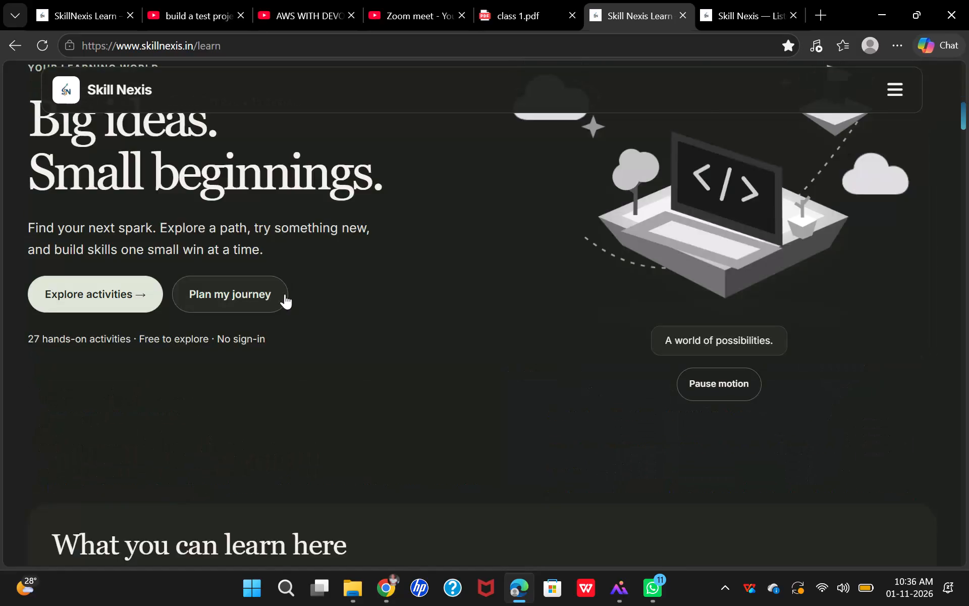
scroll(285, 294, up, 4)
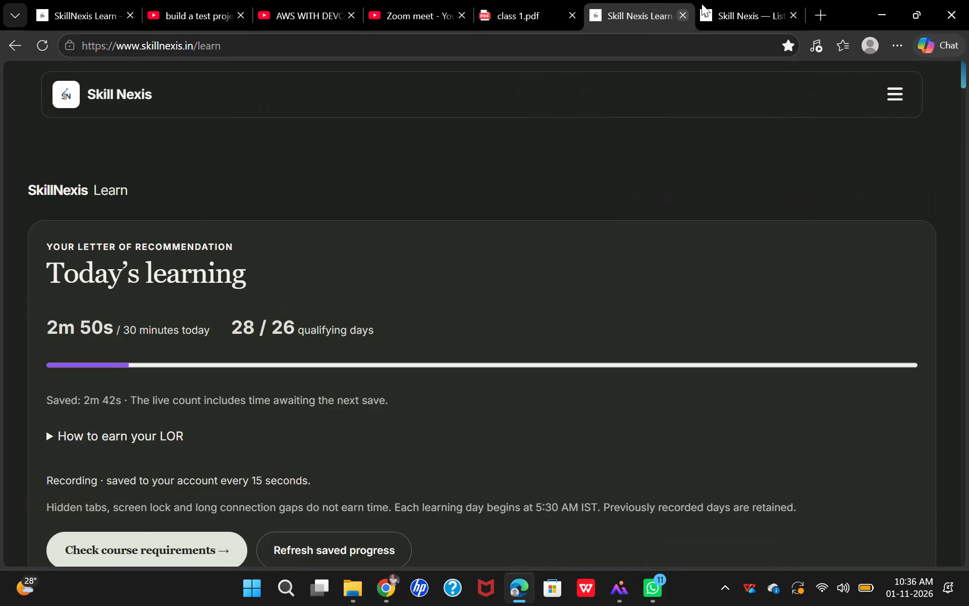
Switch to the Skill Nexis dashboard, dismiss the voting and referral pop-ups, and open the enrolled Data Analyst internship course.
click(717, 6)
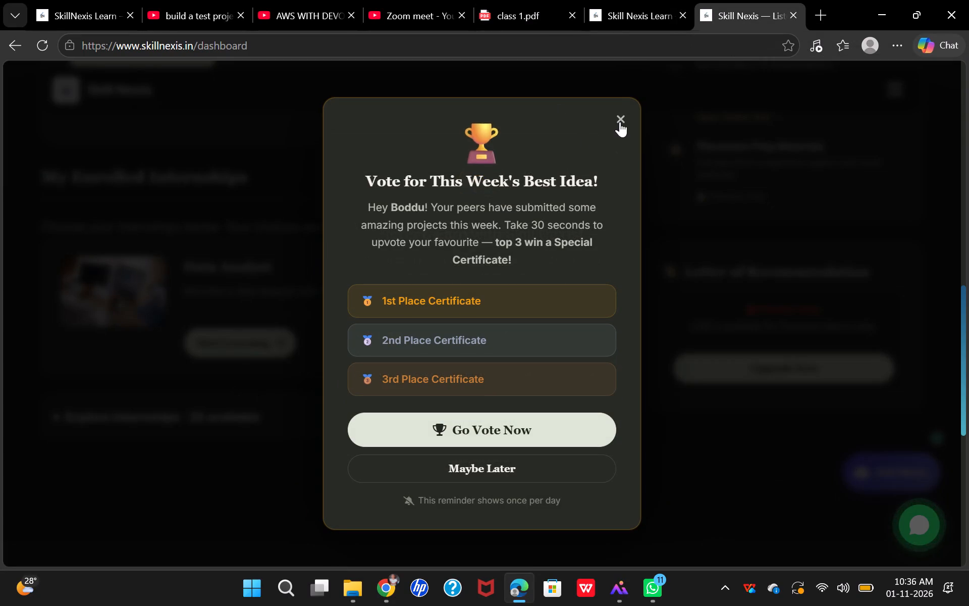
click(620, 120)
scroll(375, 301, down, 2)
click(615, 157)
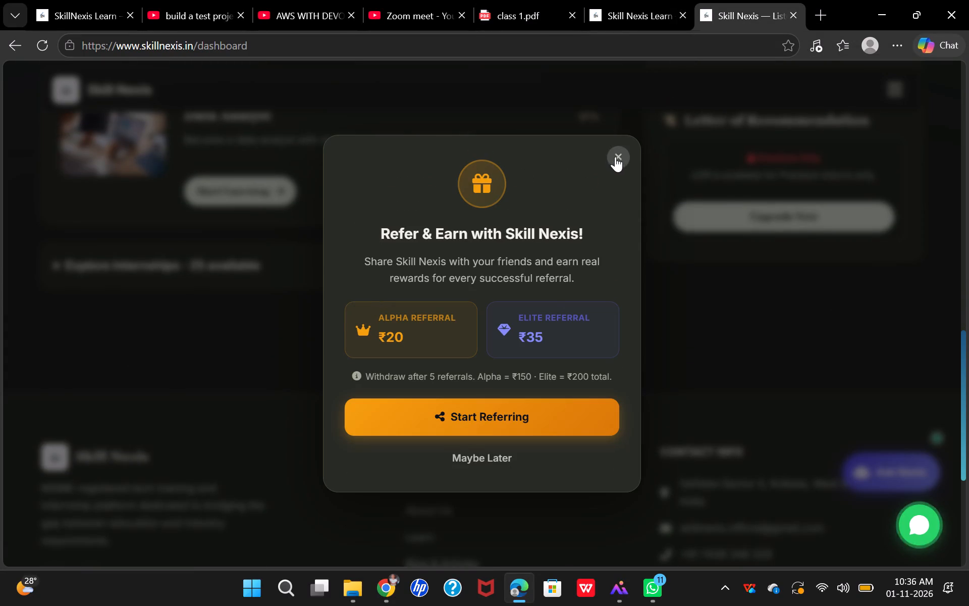
scroll(107, 246, up, 2)
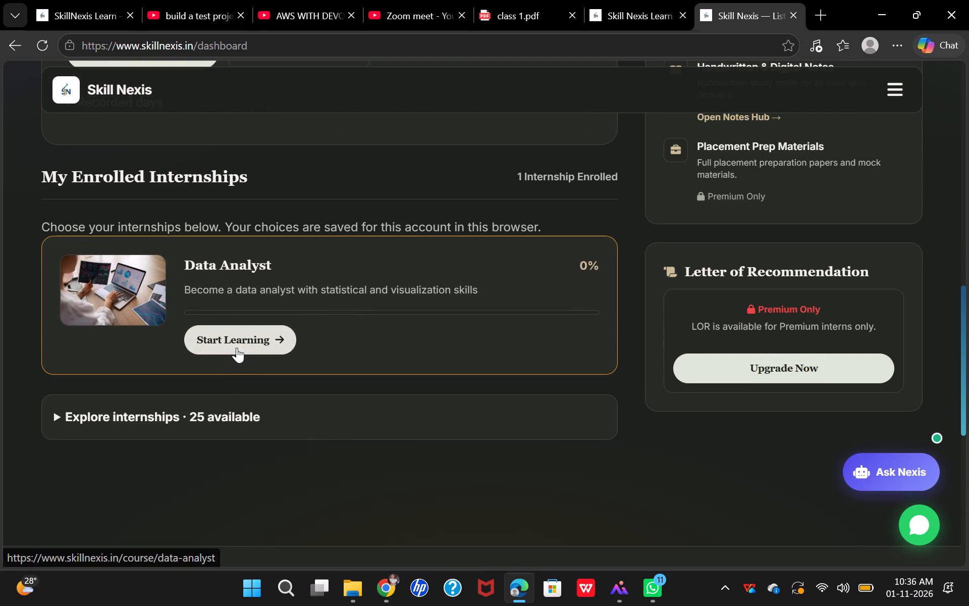
click(239, 343)
Play the Week 1 Excel Basics video (Video 2) and skip ahead to about 28:30.
scroll(303, 301, down, 4)
scroll(586, 262, up, 3)
click(591, 294)
scroll(684, 205, down, 6)
scroll(569, 384, up, 3)
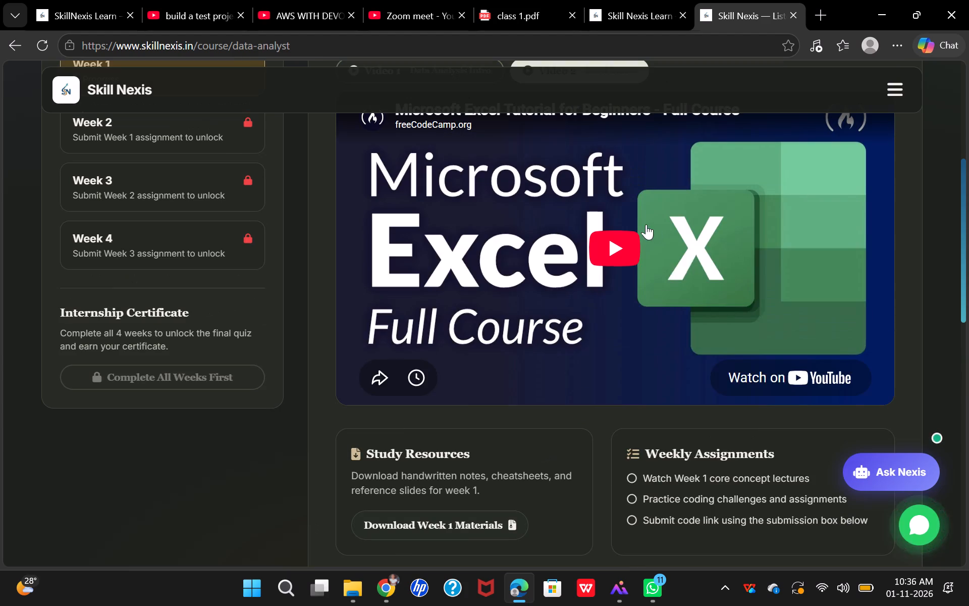
click(621, 249)
click(928, 367)
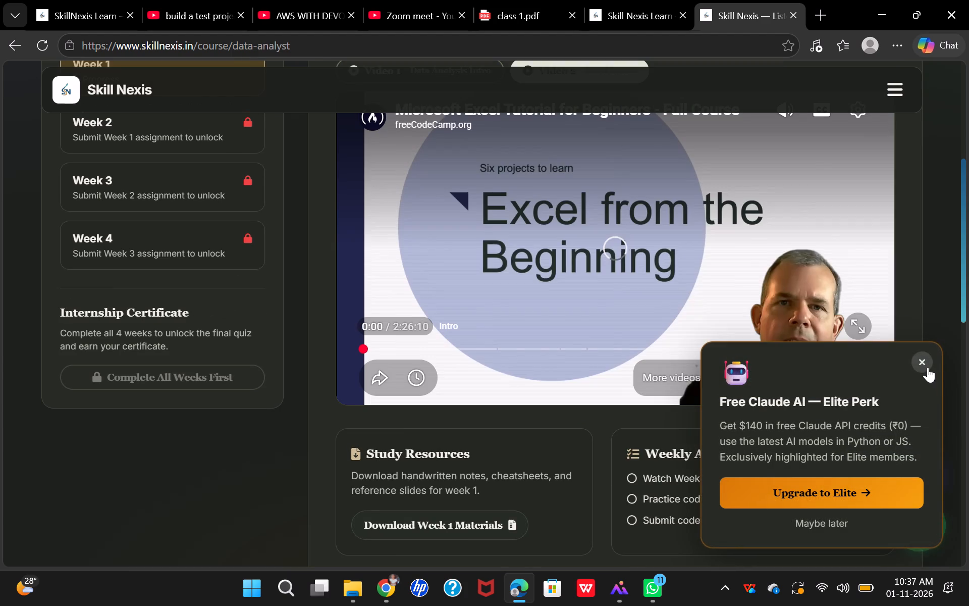
click(459, 347)
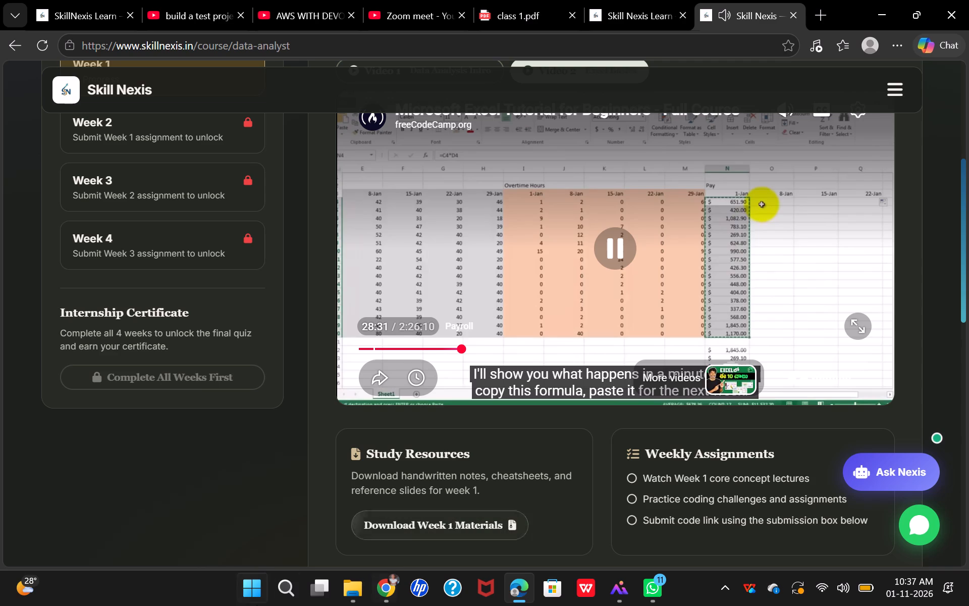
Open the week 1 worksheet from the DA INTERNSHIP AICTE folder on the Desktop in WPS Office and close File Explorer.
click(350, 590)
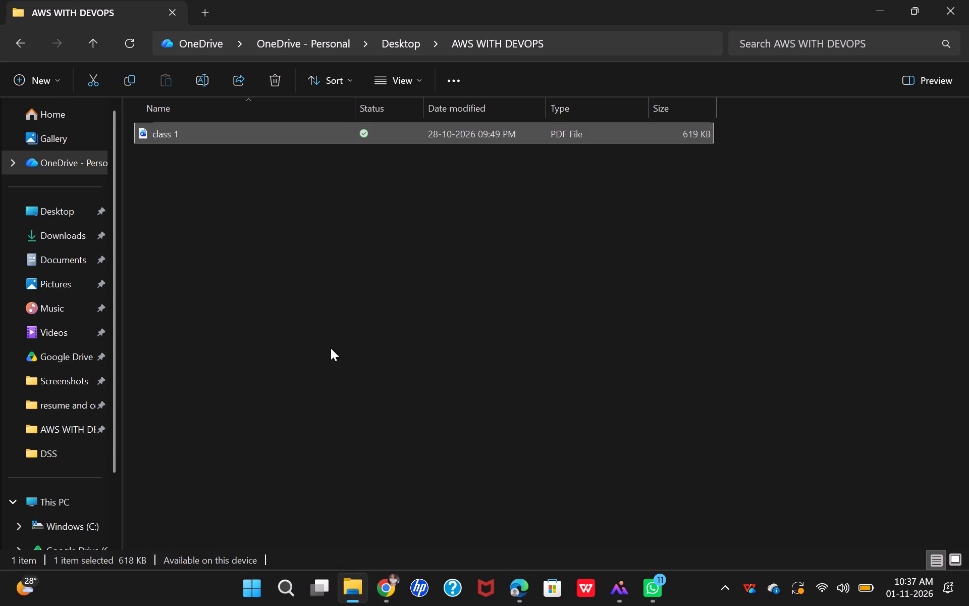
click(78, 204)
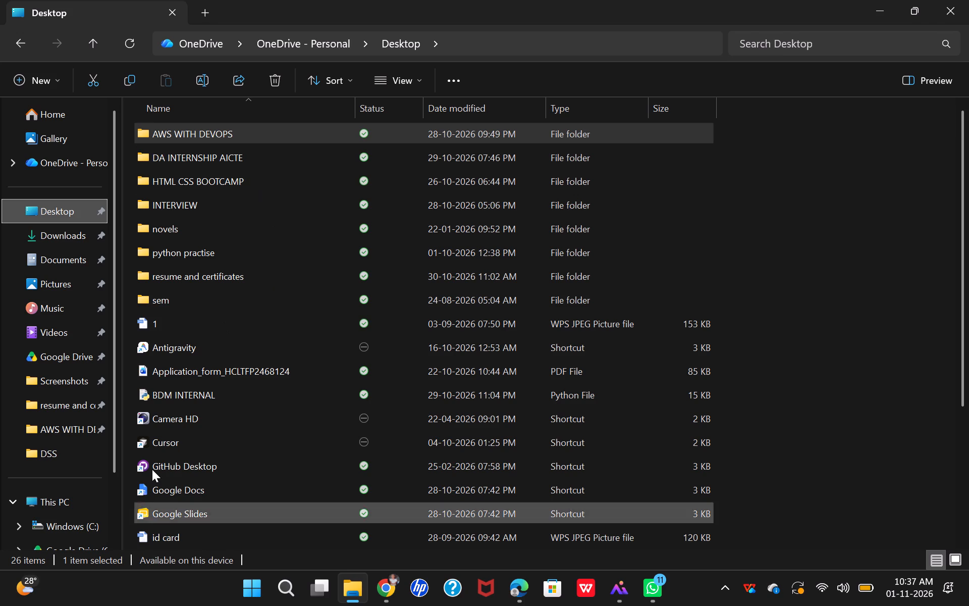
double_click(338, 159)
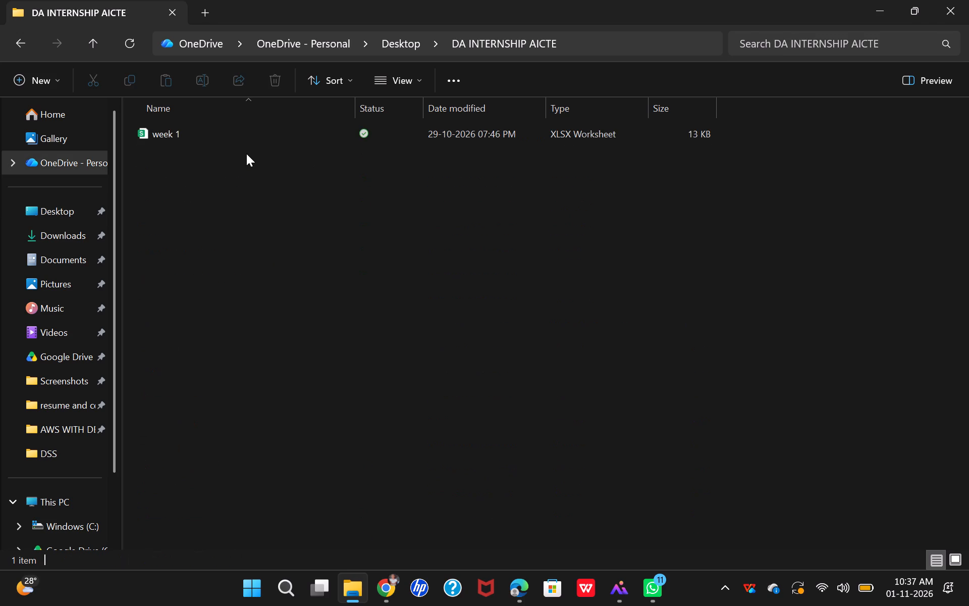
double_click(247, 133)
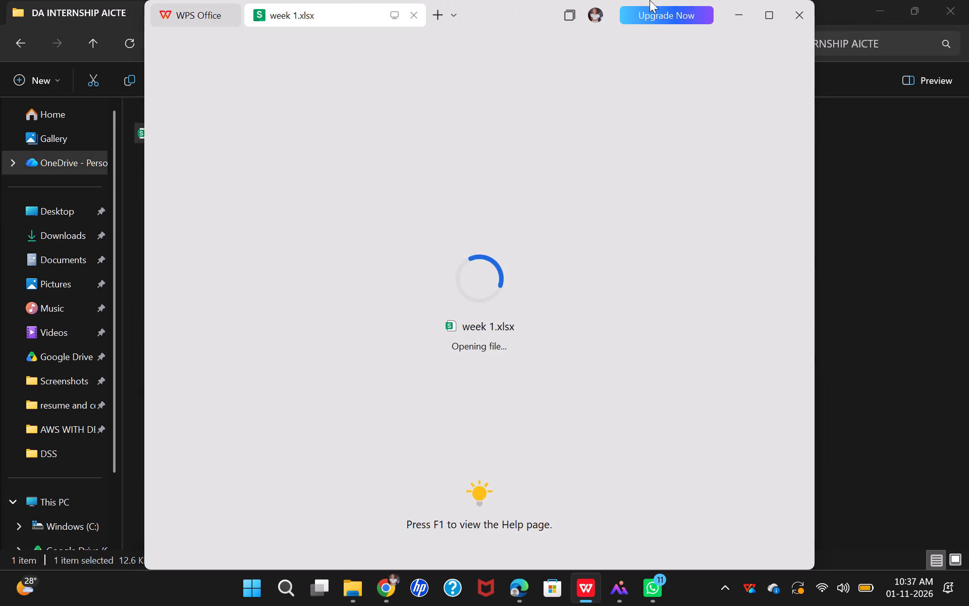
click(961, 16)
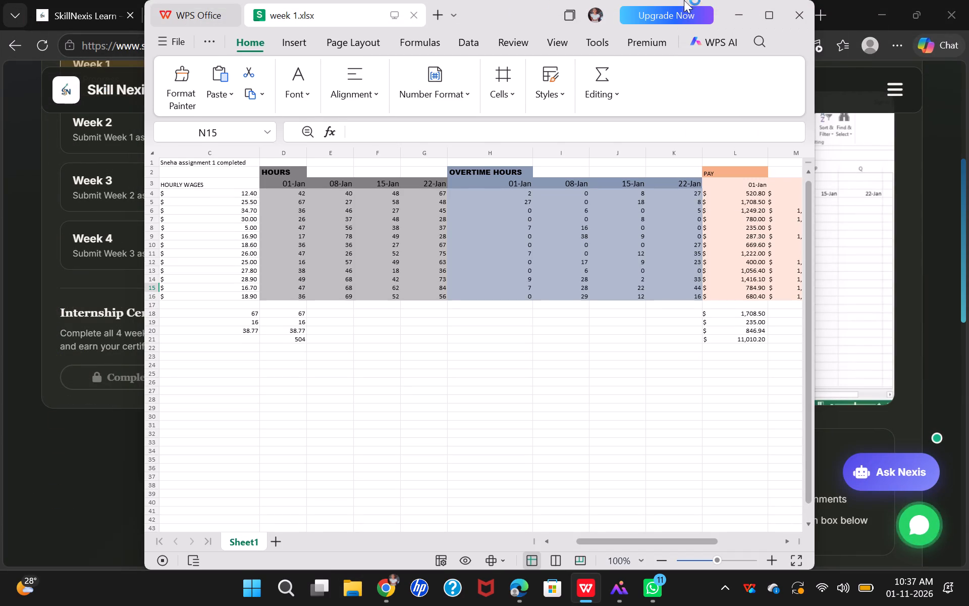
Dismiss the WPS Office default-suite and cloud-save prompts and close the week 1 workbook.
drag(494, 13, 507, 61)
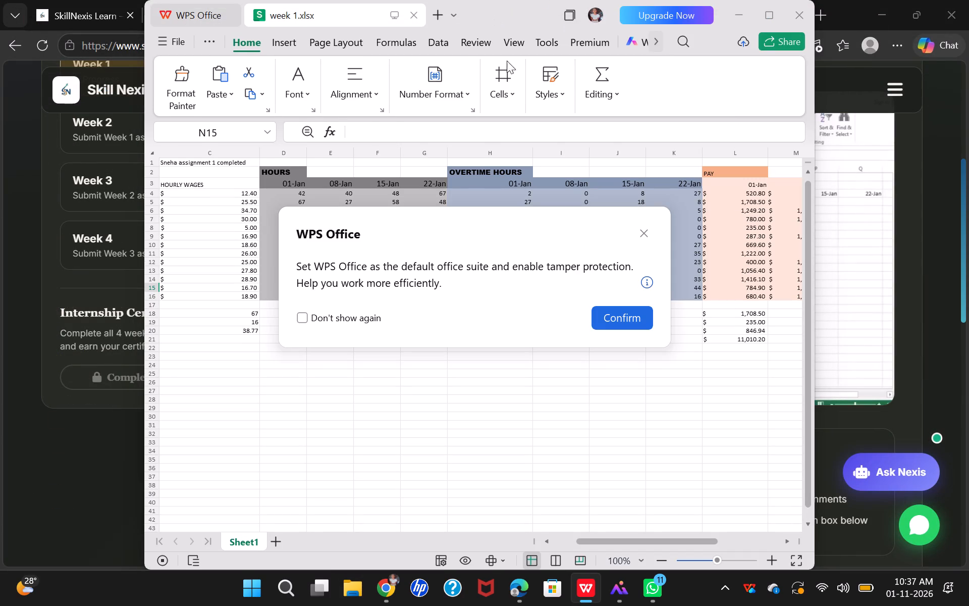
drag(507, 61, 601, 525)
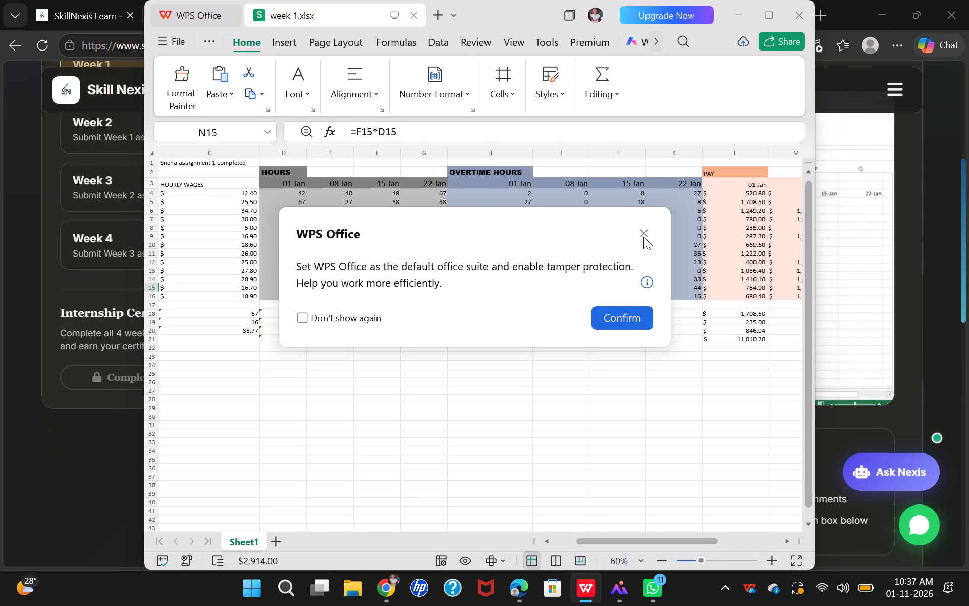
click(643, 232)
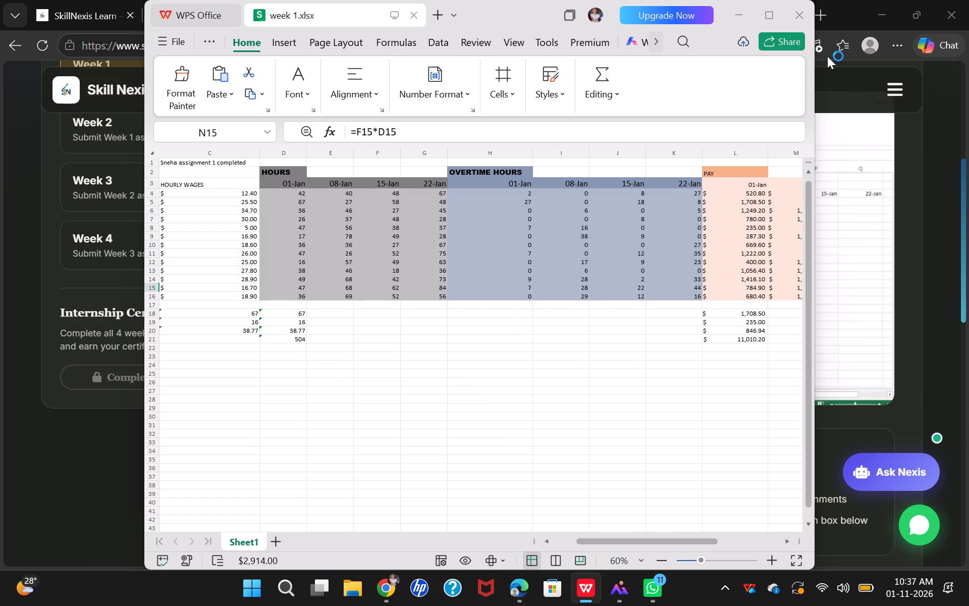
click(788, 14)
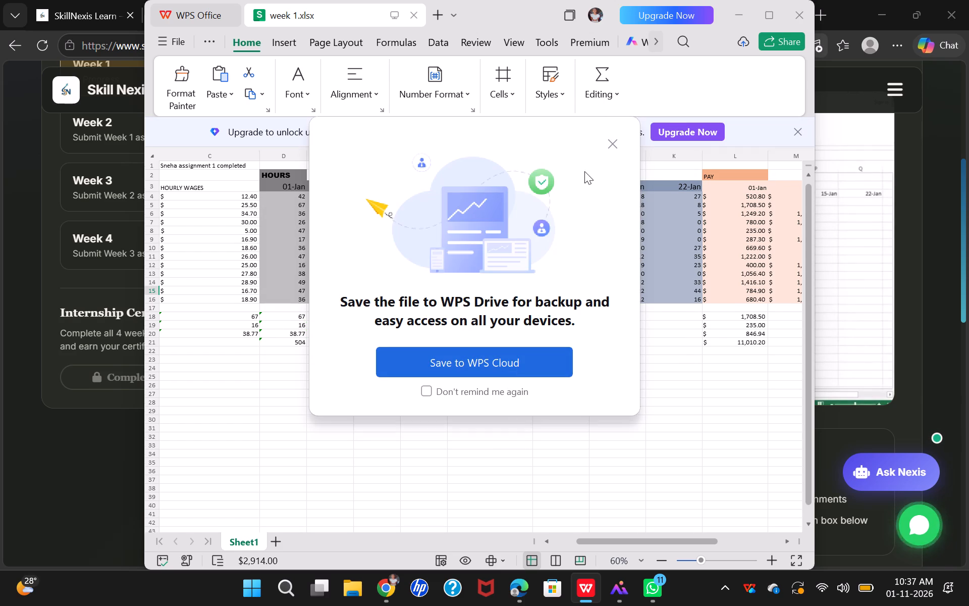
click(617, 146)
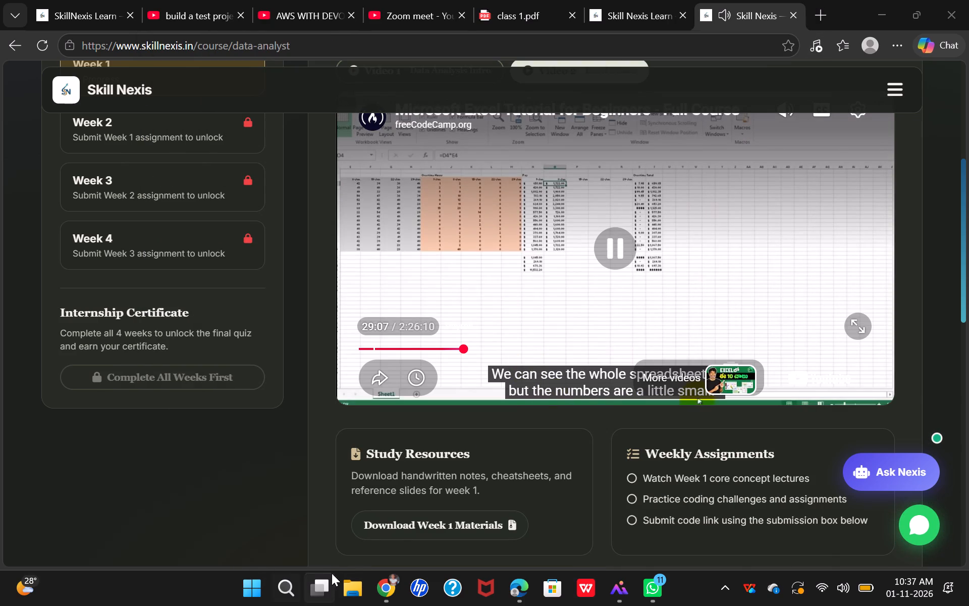
Open the week 1 worksheet from the Desktop's DA INTERNSHIP AICTE folder with Microsoft Excel and close File Explorer.
click(351, 590)
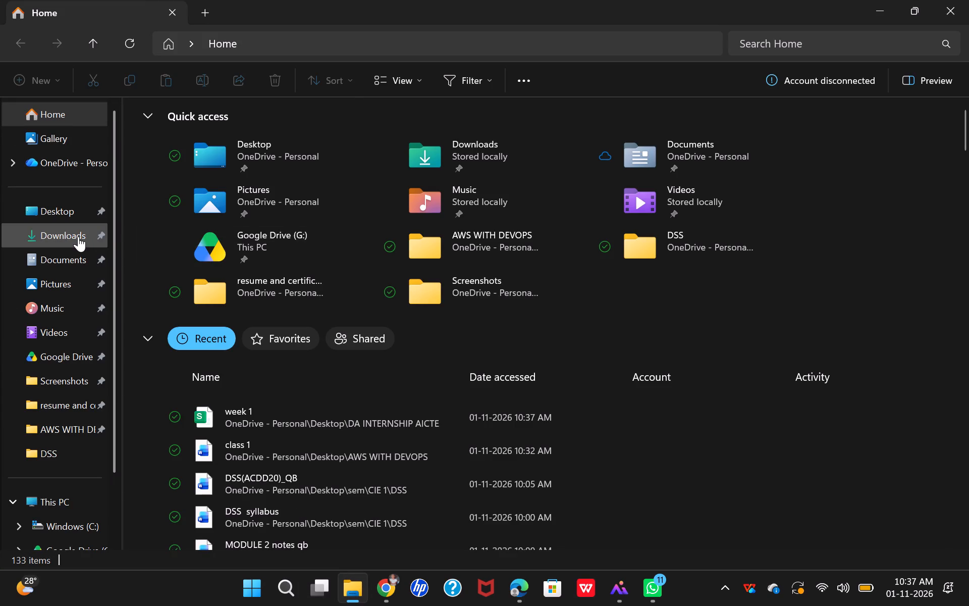
click(78, 232)
click(67, 211)
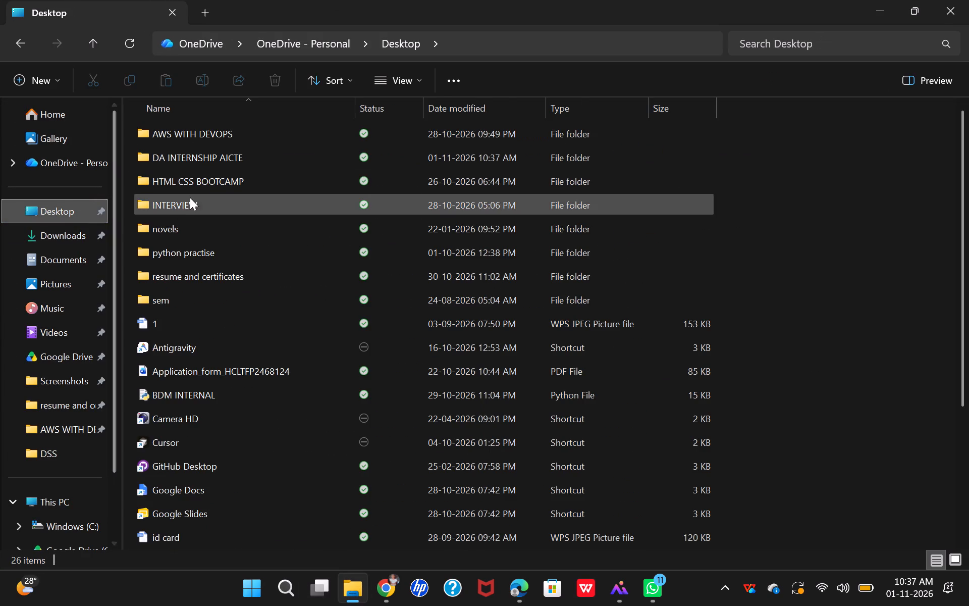
double_click(213, 154)
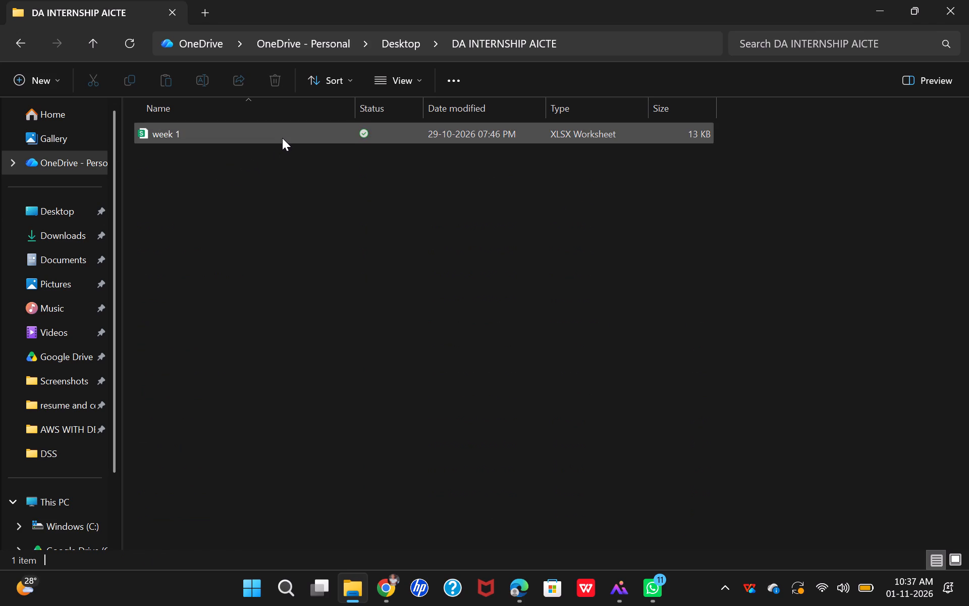
click(282, 136)
right_click(282, 138)
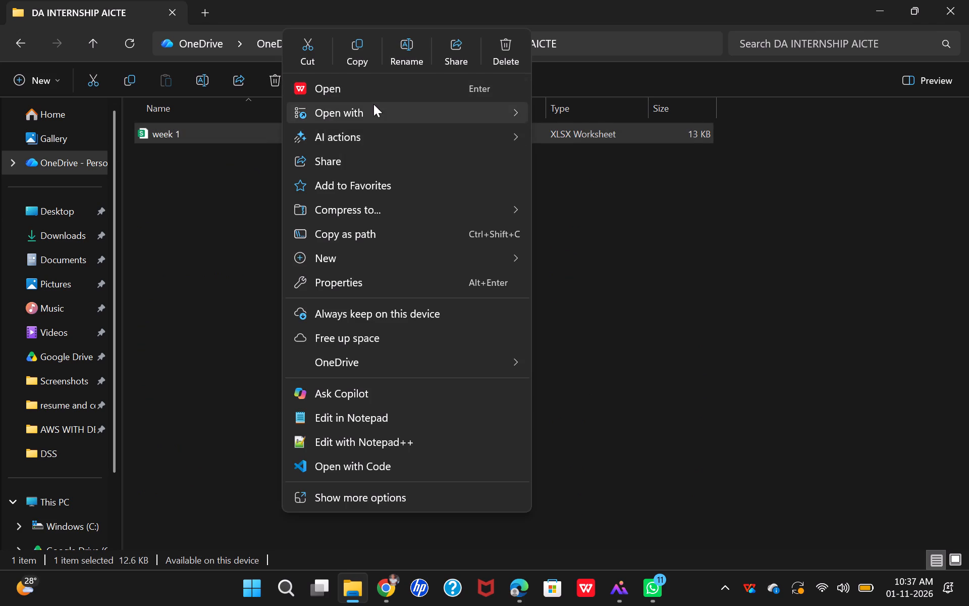
click(373, 106)
click(550, 117)
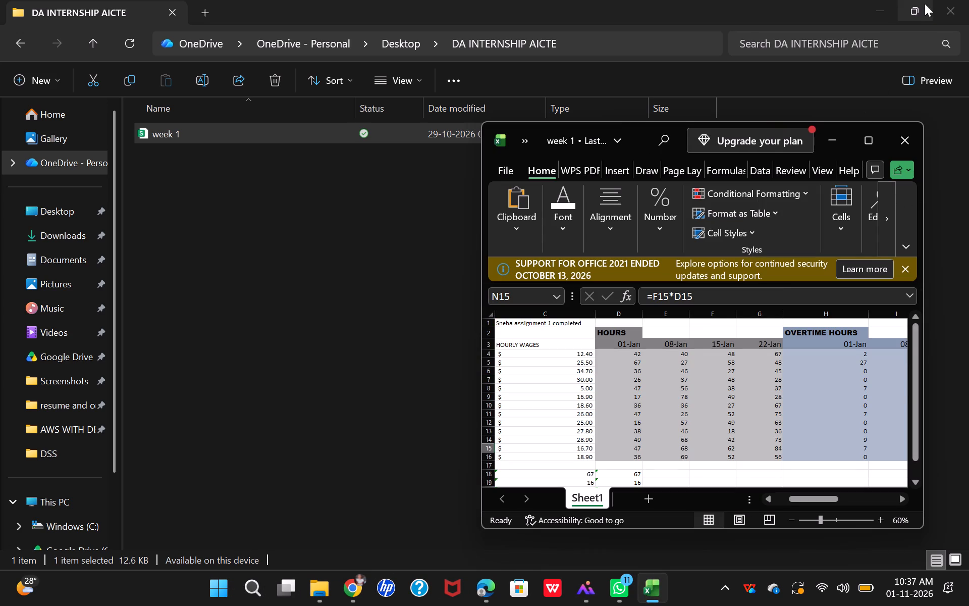
click(936, 3)
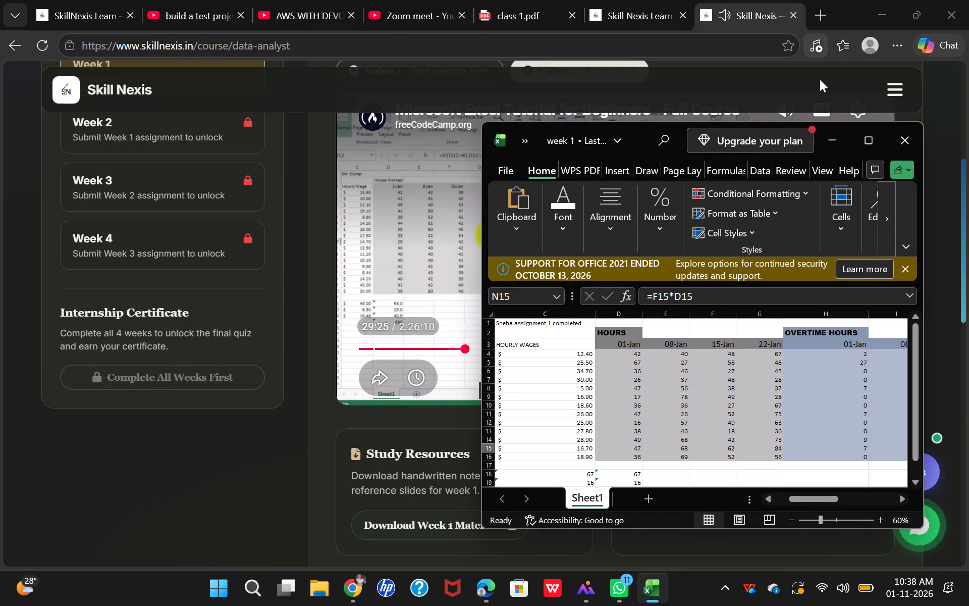
Return to the Data Analyst course page in Edge, resume the Excel Basics video and try to show it full screen.
scroll(735, 120, down, 1)
scroll(300, 225, down, 1)
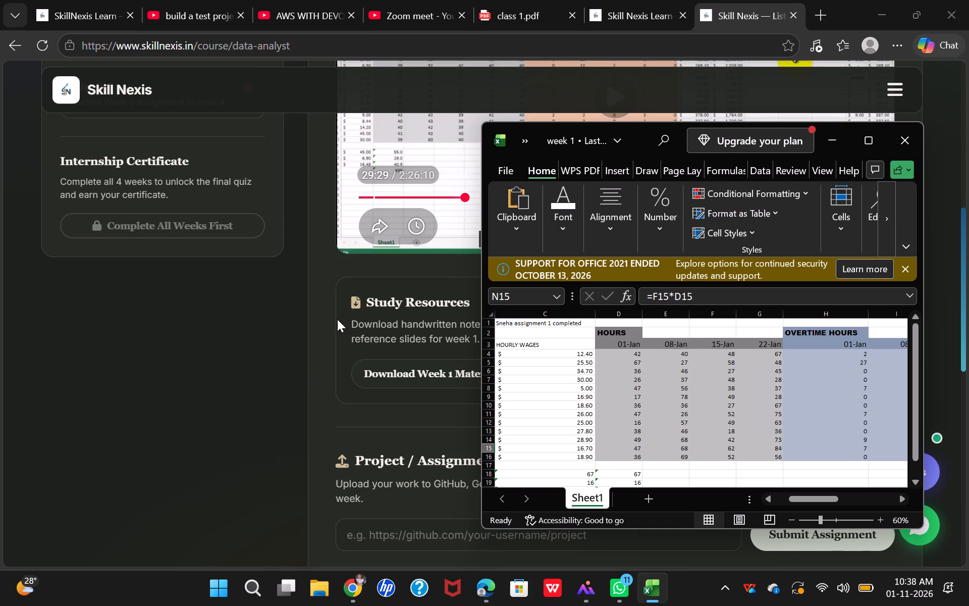
click(185, 371)
scroll(604, 291, up, 4)
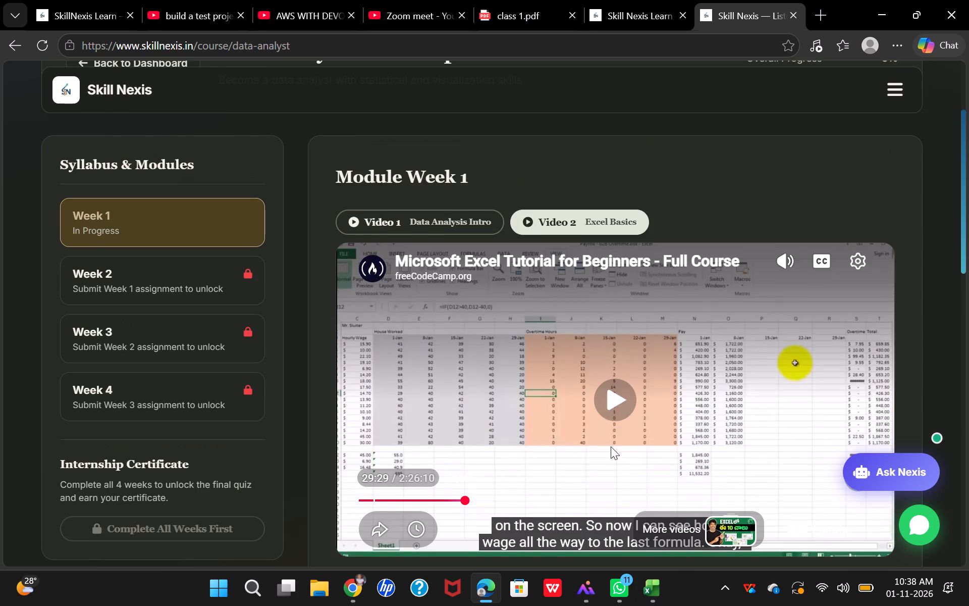
scroll(618, 399, down, 2)
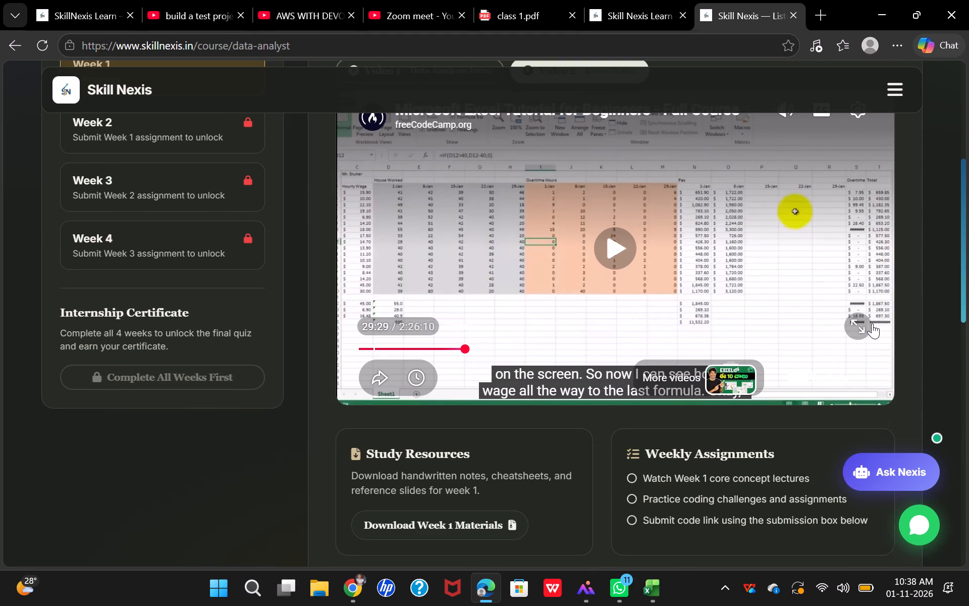
click(860, 331)
scroll(511, 344, up, 1)
click(618, 336)
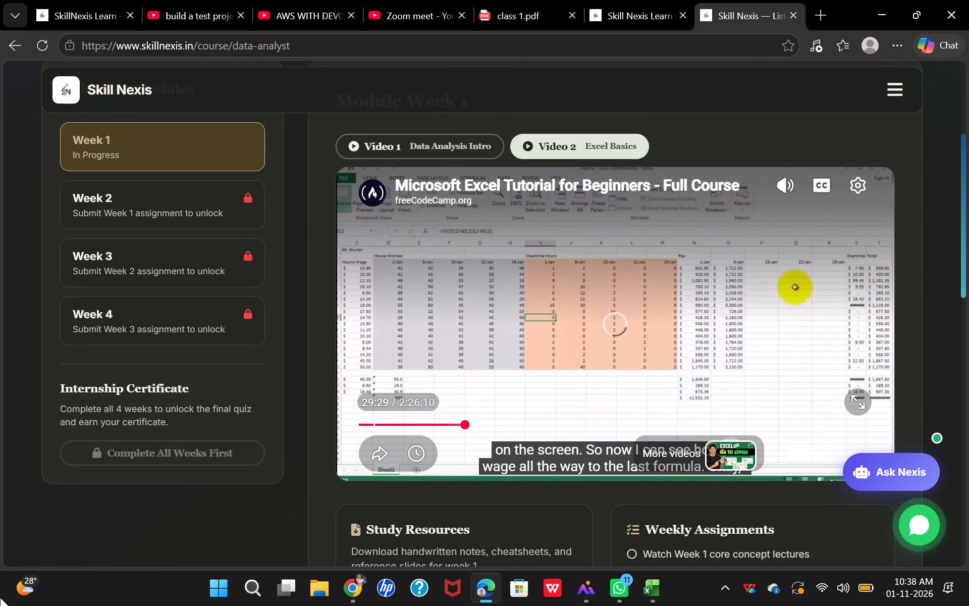
key(f)
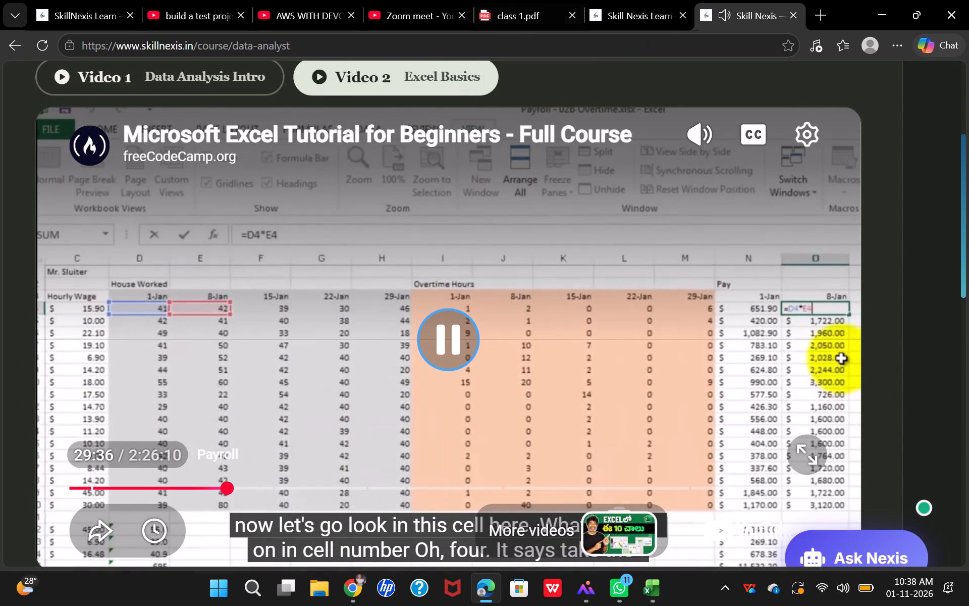
Switch to the week 1 workbook in Excel and maximize its window.
click(653, 600)
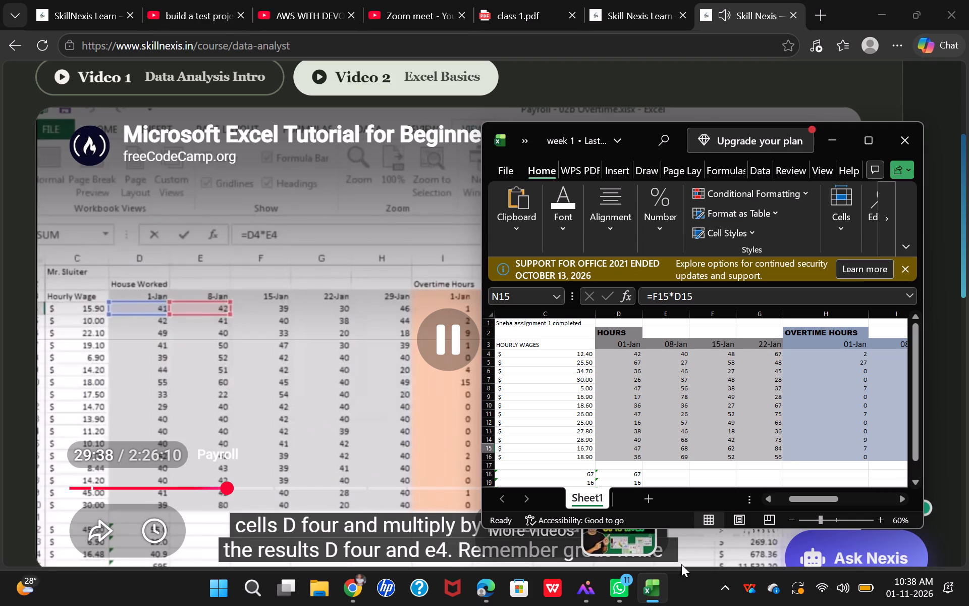
click(871, 130)
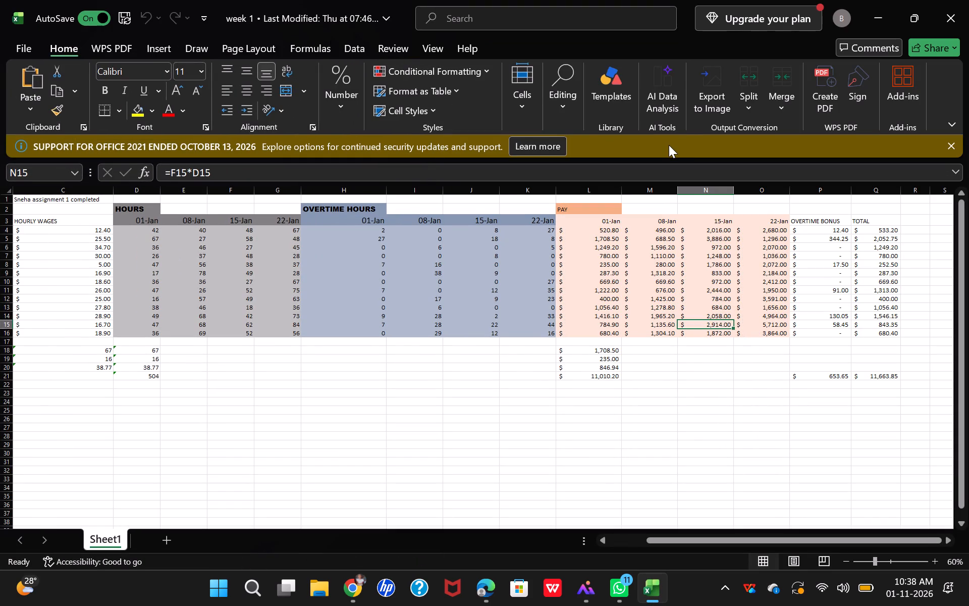
Check the Excel Basics video in Edge against the workbook and close the extra Skill Nexis Learn tab.
key(alt+Tab)
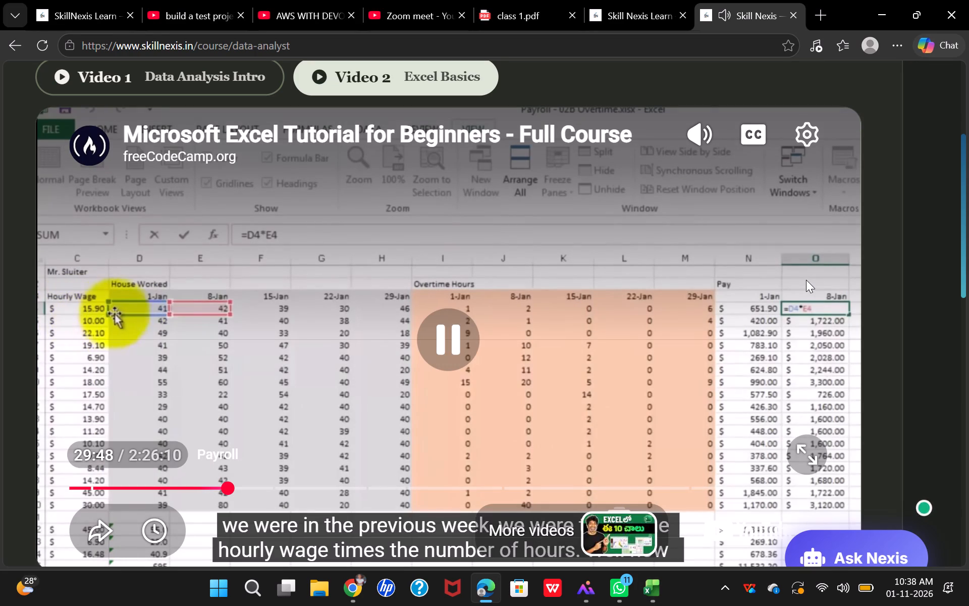
key(alt+Tab)
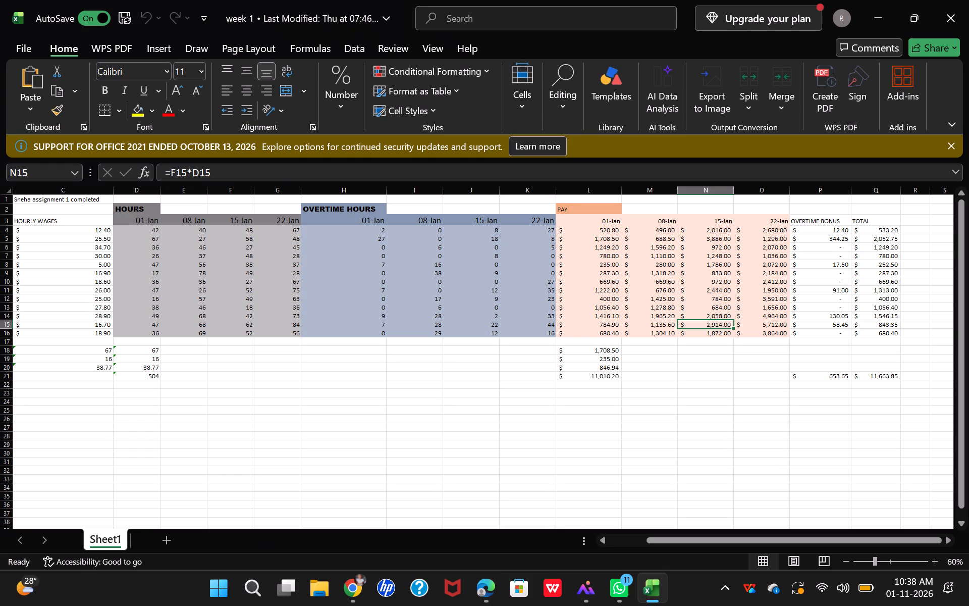
key(alt+Tab)
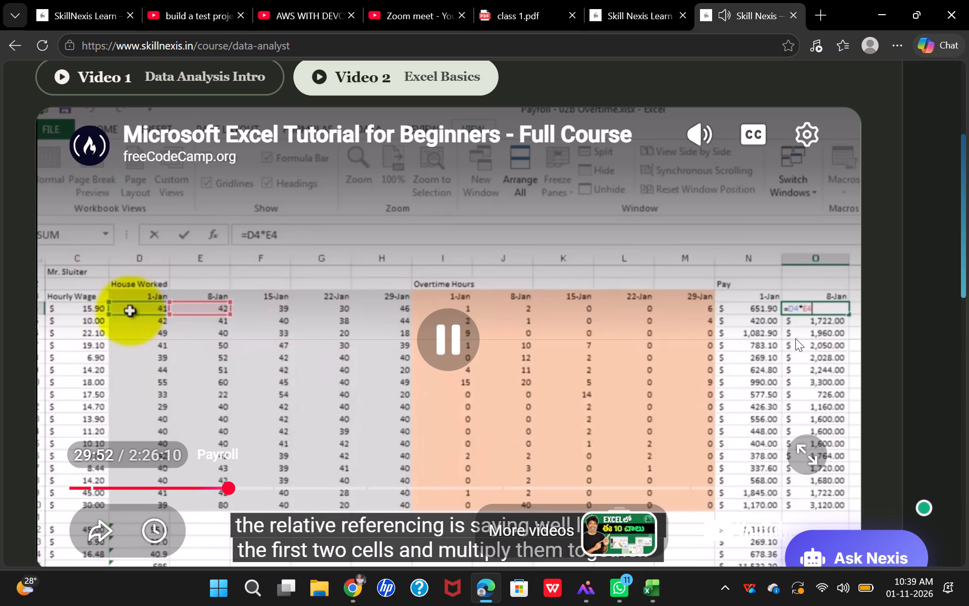
scroll(793, 331, down, 1)
key(alt+Tab)
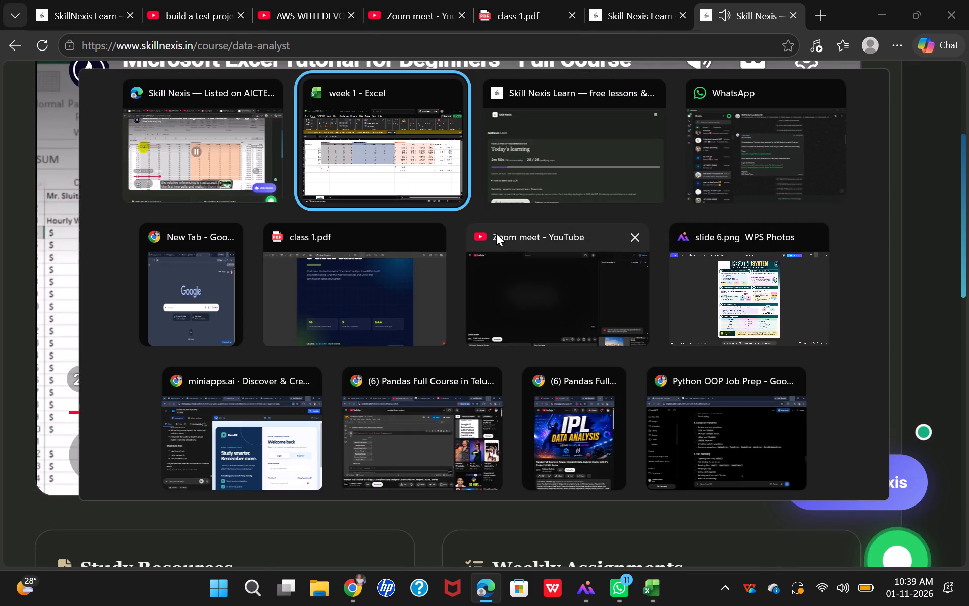
key(alt+Tab)
key(alt+Tab)
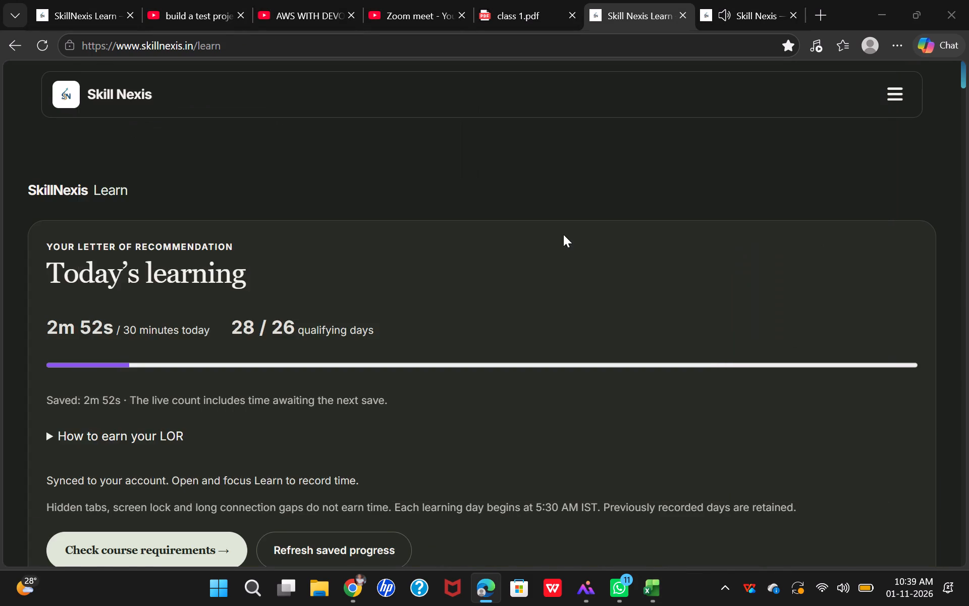
click(684, 15)
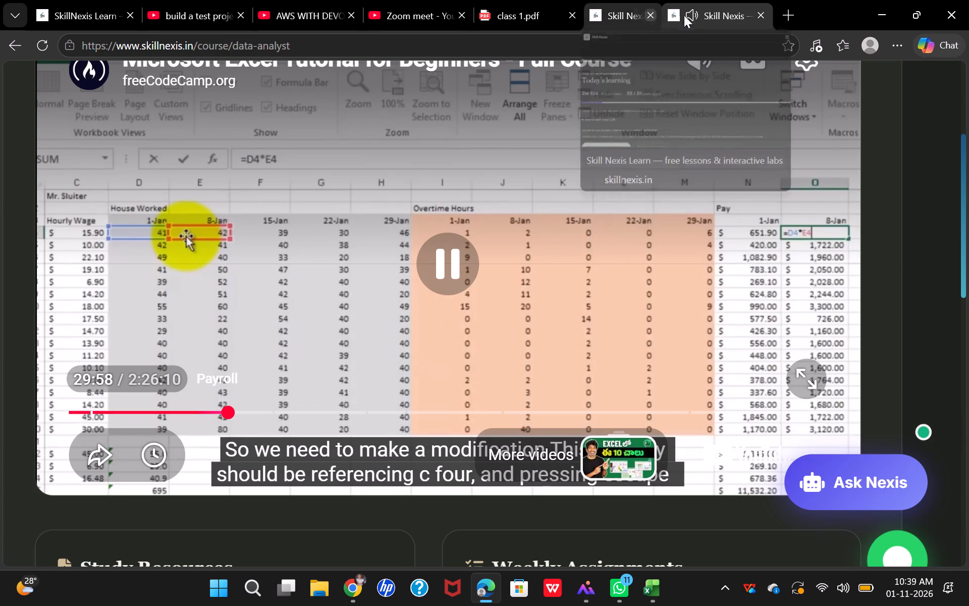
Switch from the course video in Edge back to the week 1 workbook in Excel.
key(alt+Tab)
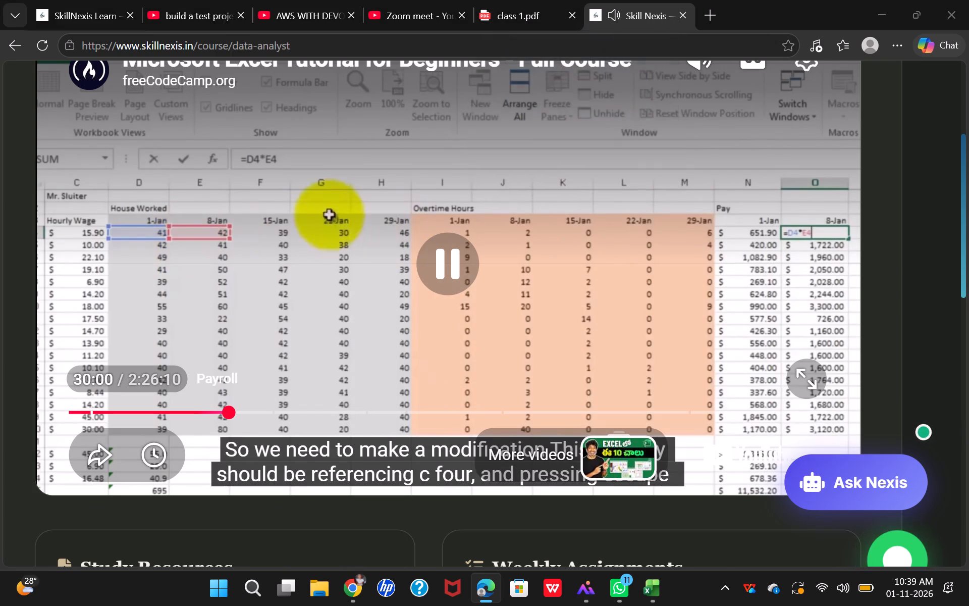
key(alt+Tab)
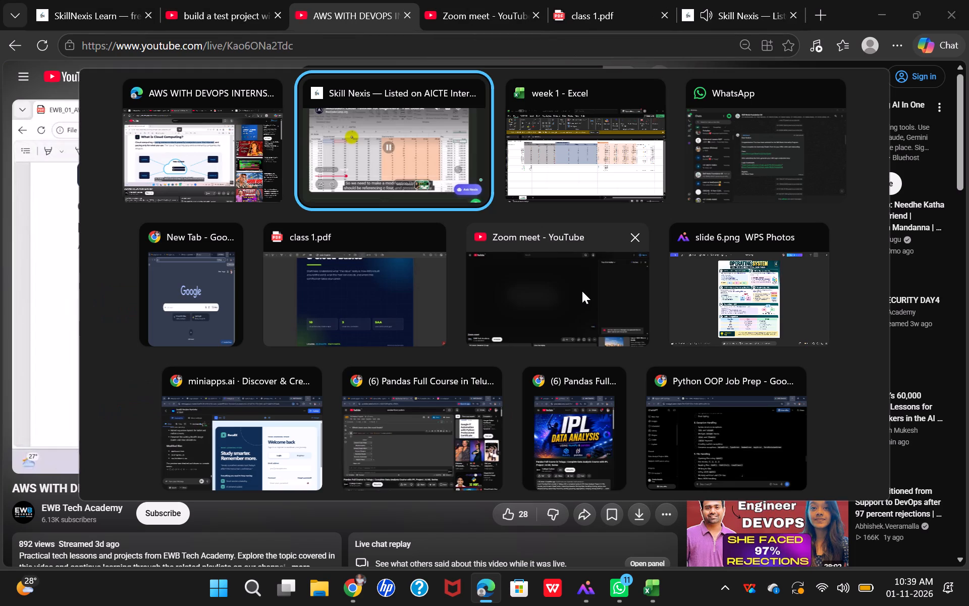
key(alt+Tab)
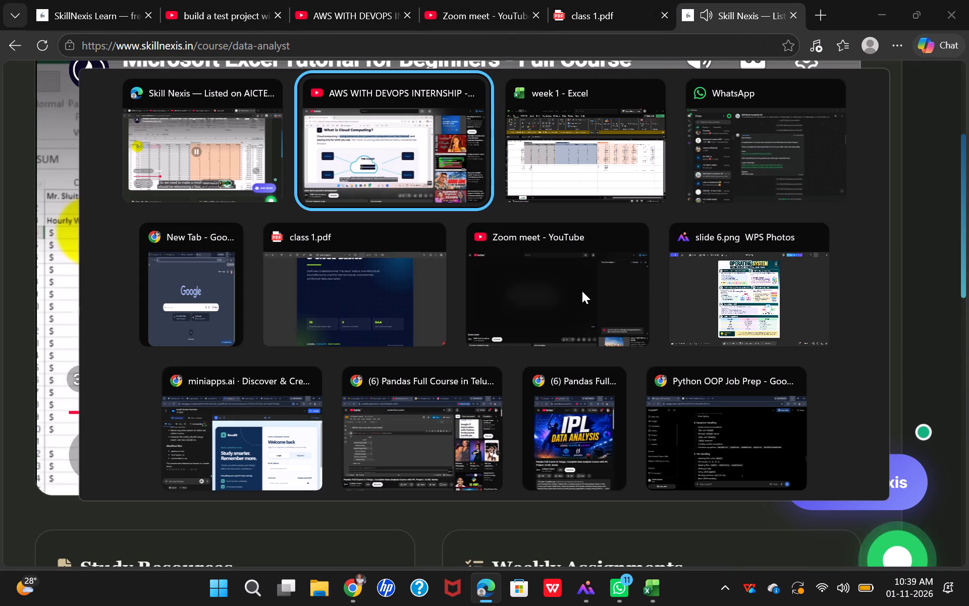
key(alt+Tab)
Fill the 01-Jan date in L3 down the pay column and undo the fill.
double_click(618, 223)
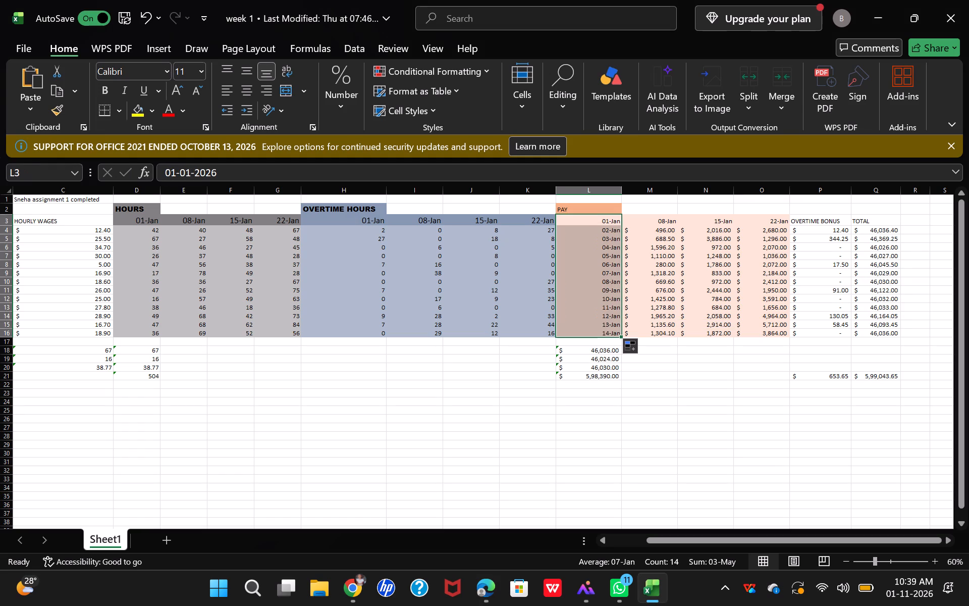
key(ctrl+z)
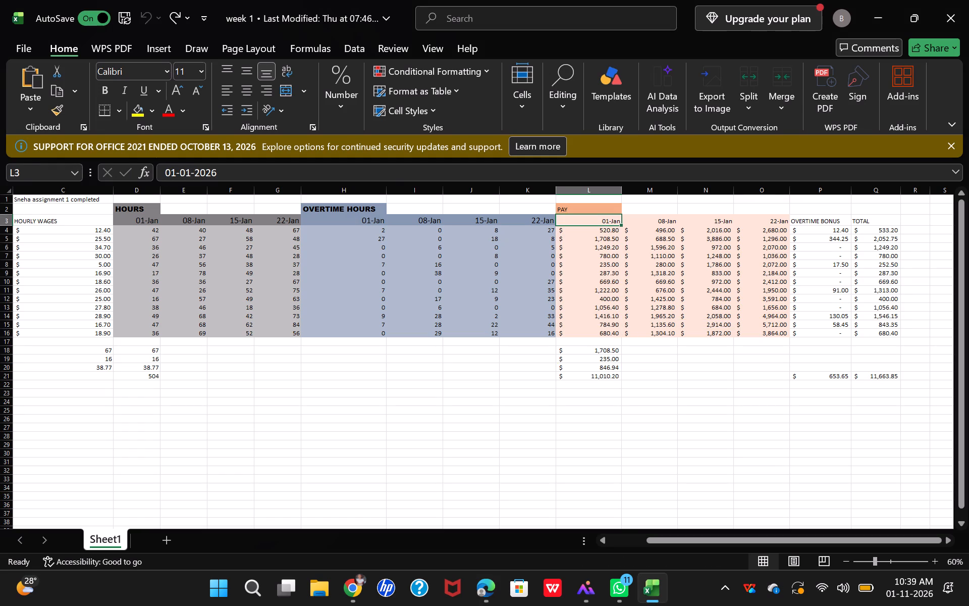
Inspect the contents of the 01-Jan pay header in L3 and the pay formula in L5.
click(593, 219)
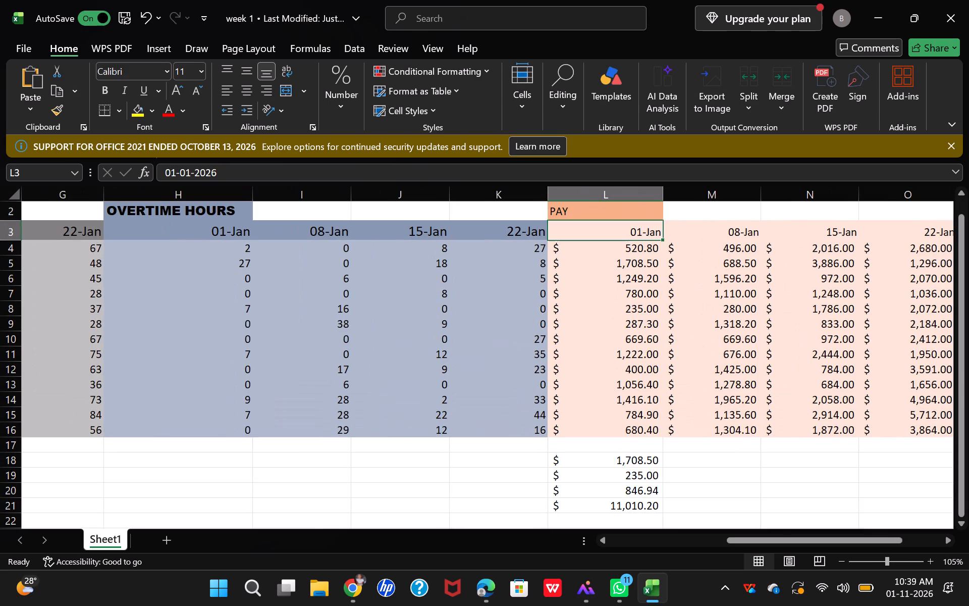
double_click(647, 231)
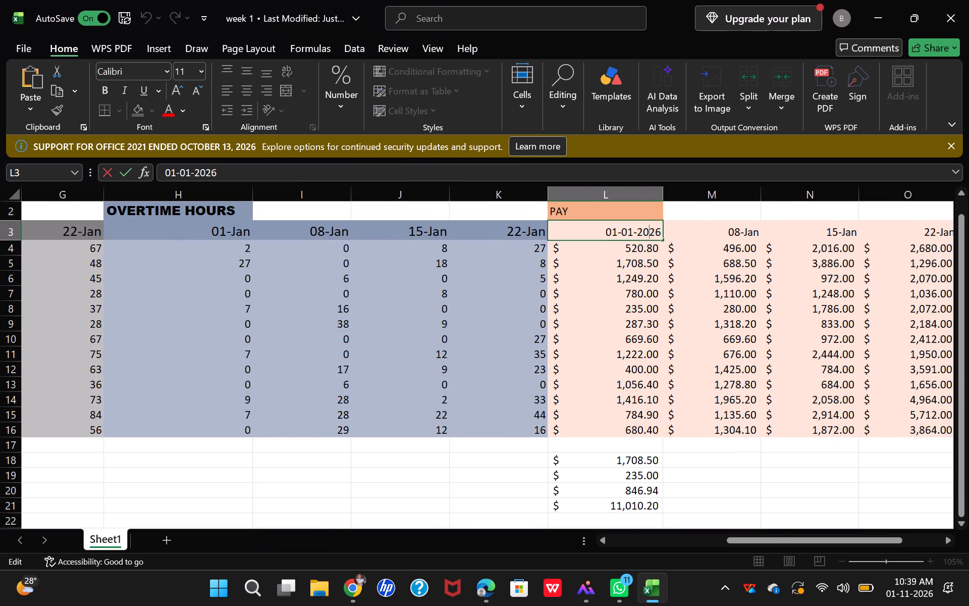
click(657, 230)
click(652, 264)
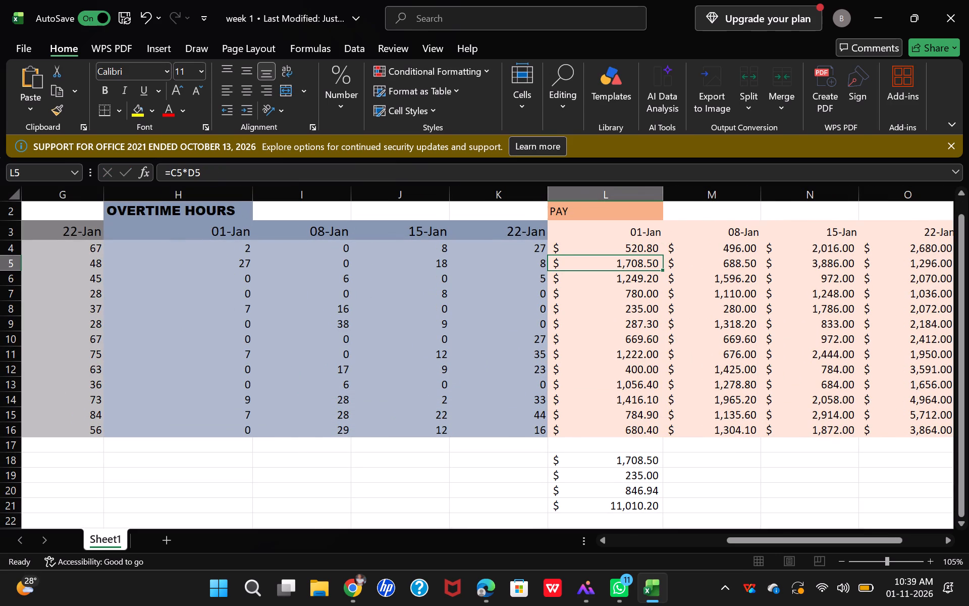
click(589, 233)
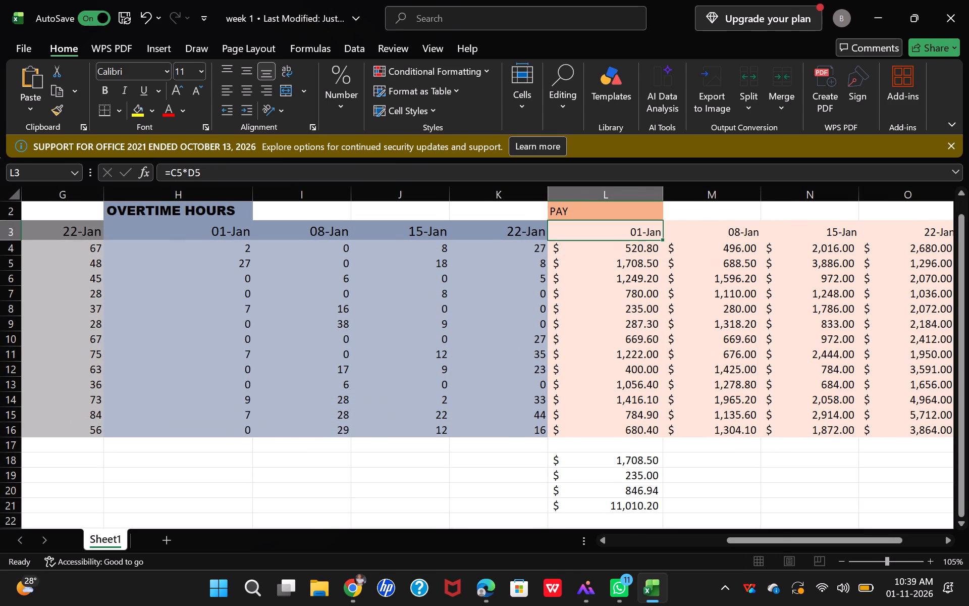
right_click(589, 233)
click(575, 259)
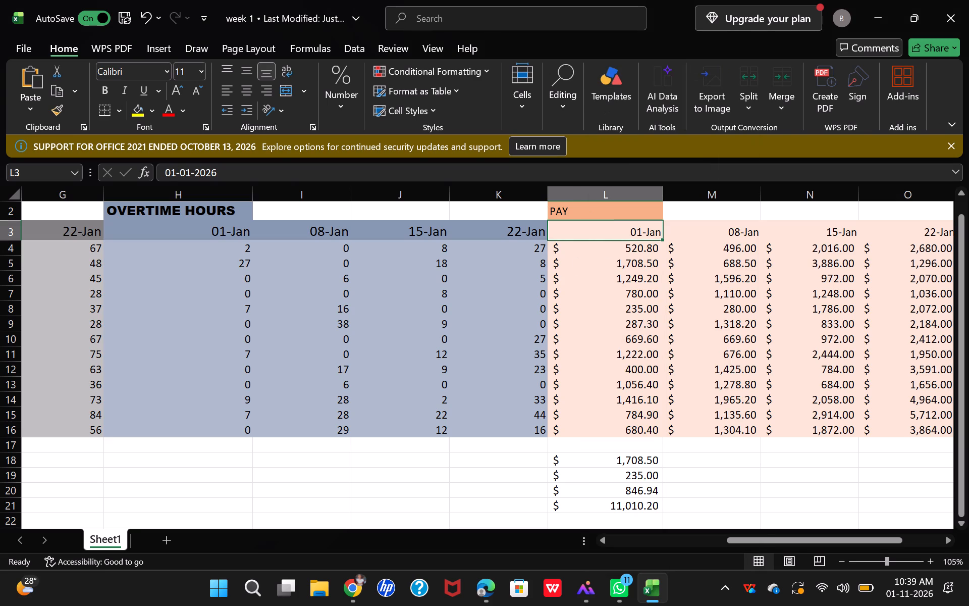
double_click(582, 236)
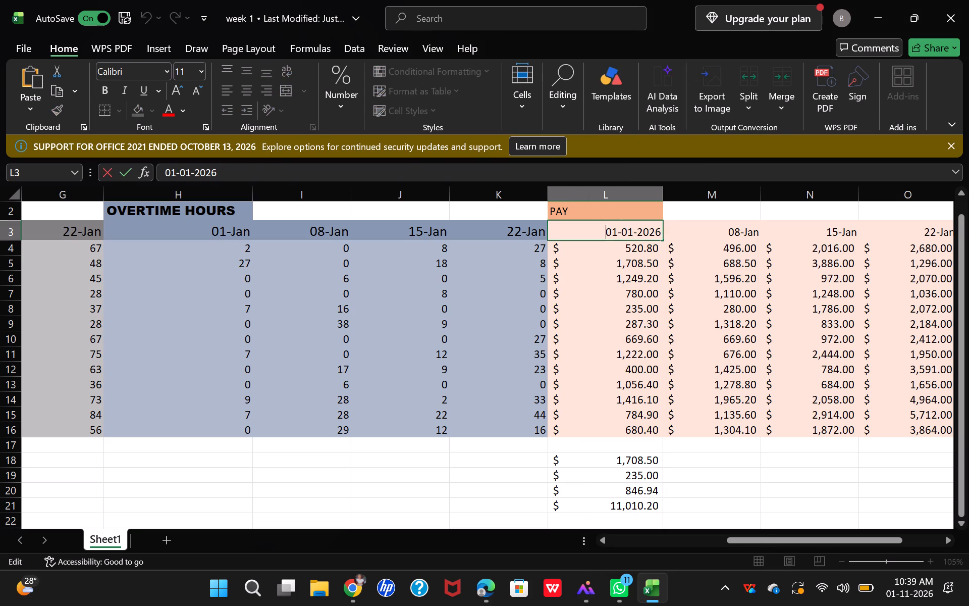
Open the 01-Jan pay formula in L6 and trace which hourly wage and hours cells it references.
click(587, 280)
double_click(600, 278)
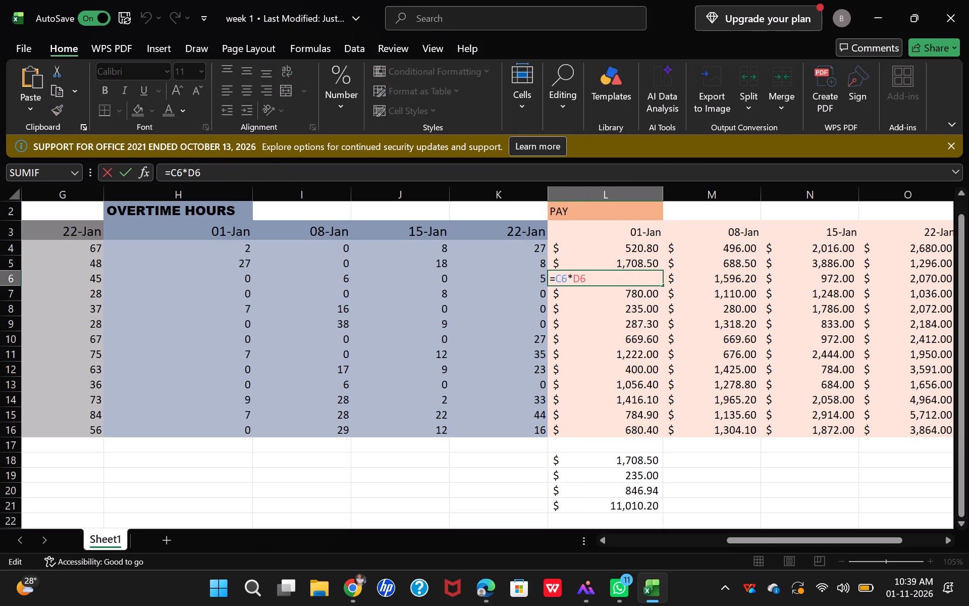
ctrl+scroll(605, 263, down, 1)
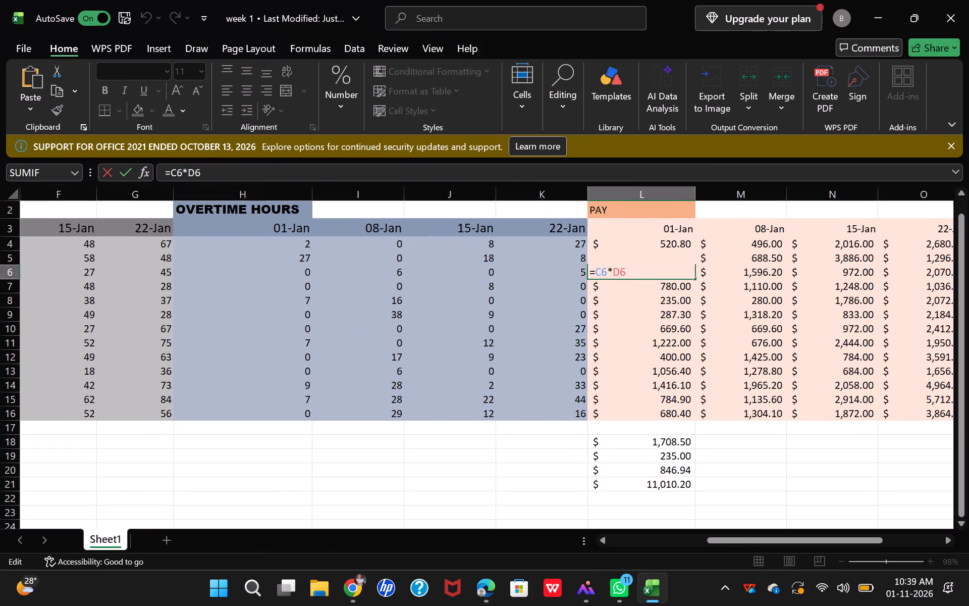
ctrl+scroll(601, 269, down, 6)
scroll(273, 343, right, 1)
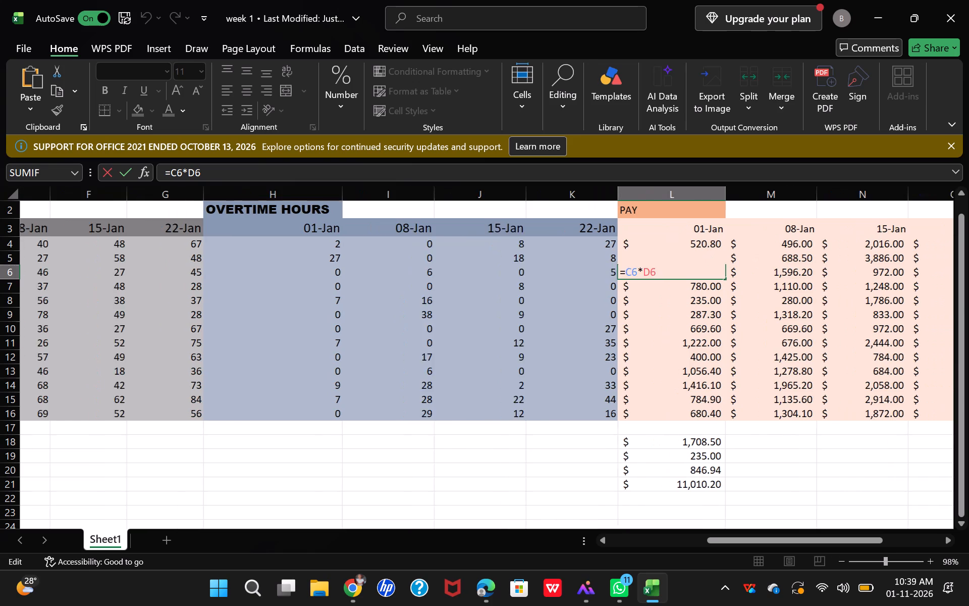
scroll(349, 333, right, 1)
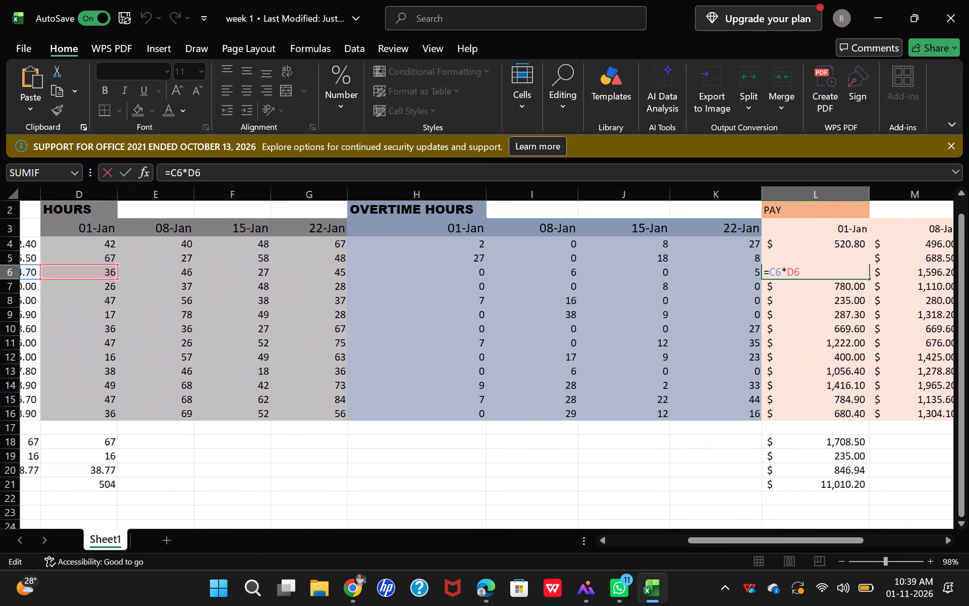
scroll(349, 329, right, 5)
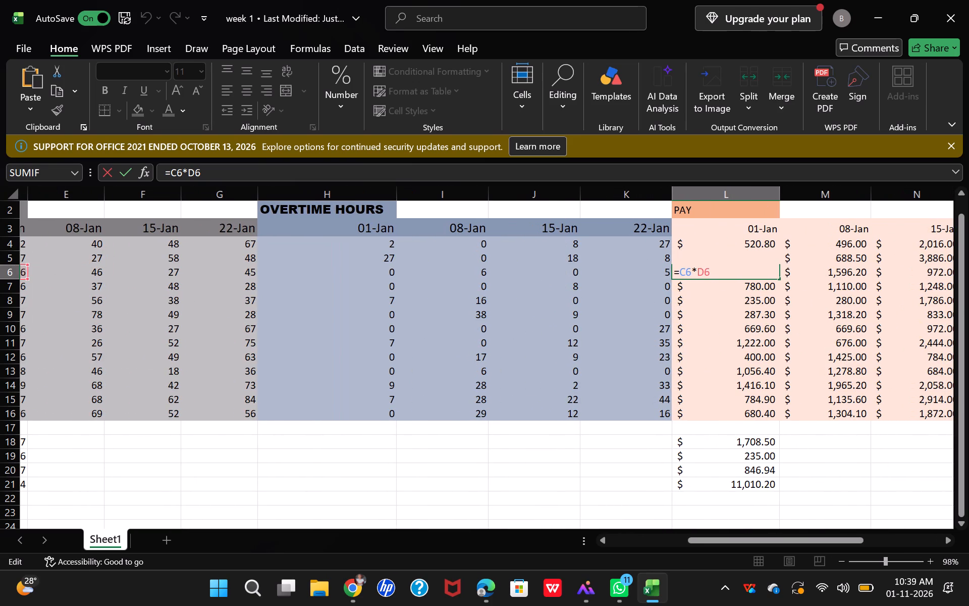
scroll(349, 329, right, 3)
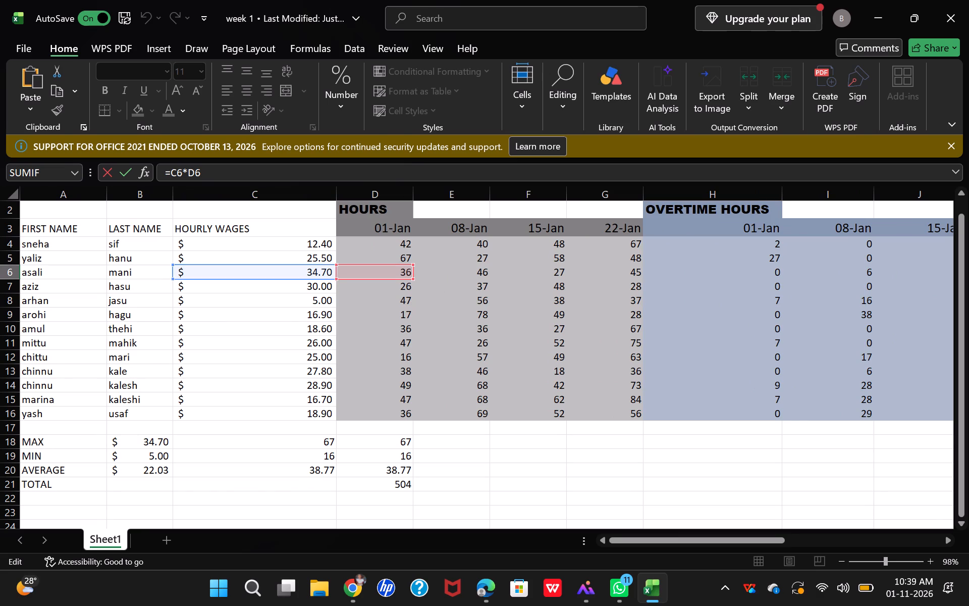
scroll(707, 282, left, 3)
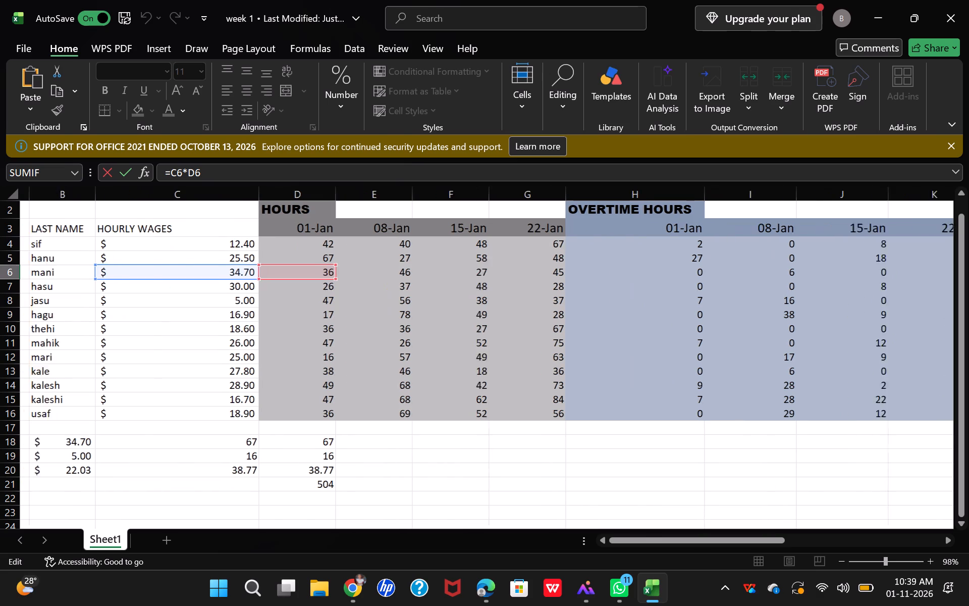
scroll(707, 282, left, 4)
click(623, 303)
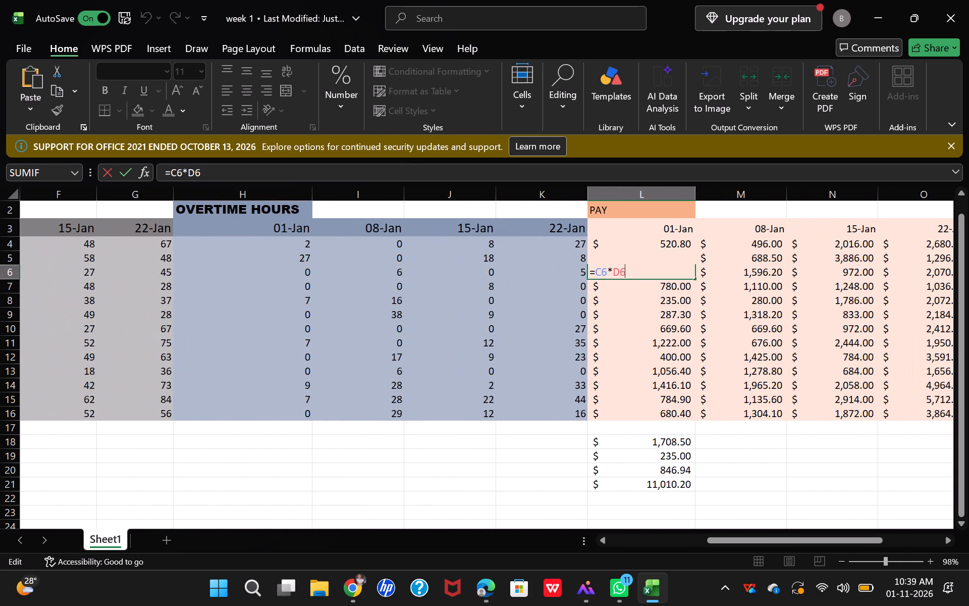
click(769, 286)
Open the 08-Jan pay formula in M7 and trace the wage and hours cells it references.
scroll(768, 290, right, 2)
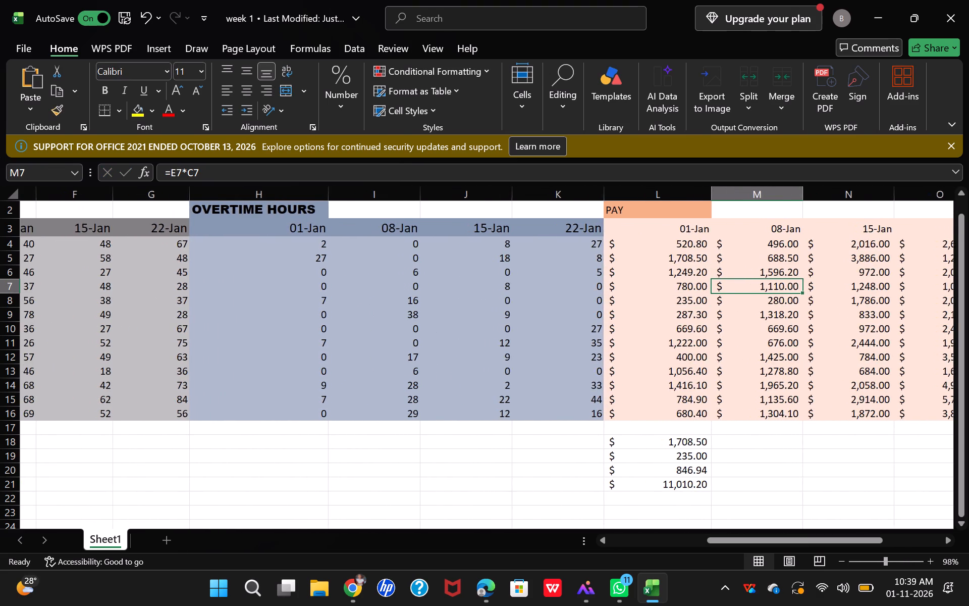
scroll(766, 291, right, 2)
scroll(765, 291, left, 4)
scroll(240, 246, right, 5)
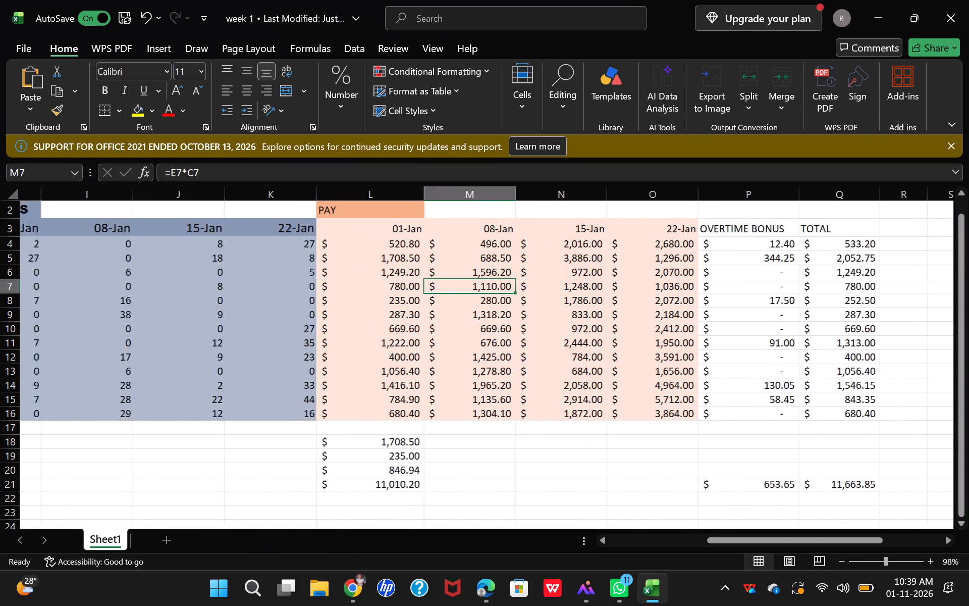
scroll(367, 258, right, 1)
click(550, 286)
double_click(564, 282)
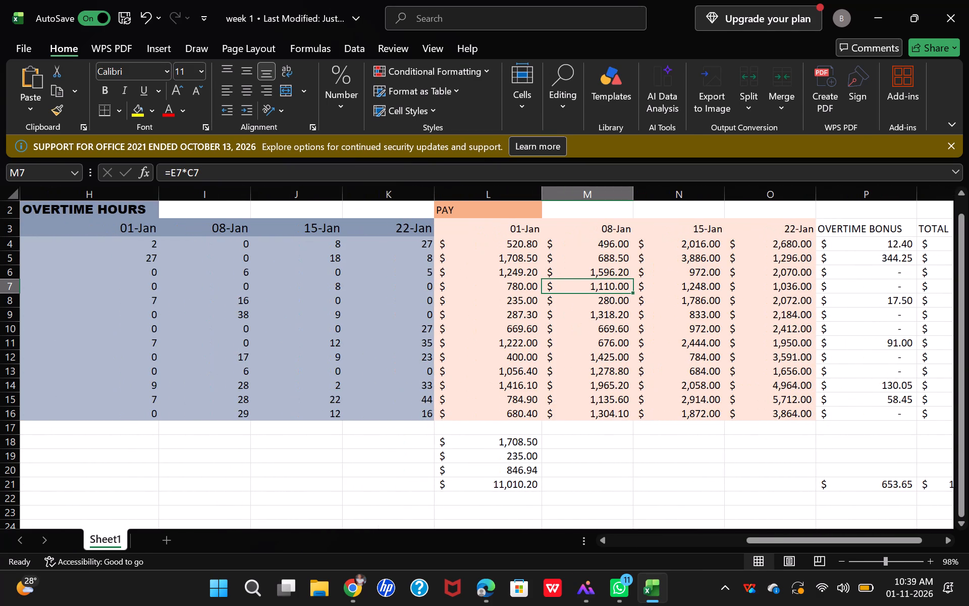
click(566, 289)
right_click(567, 289)
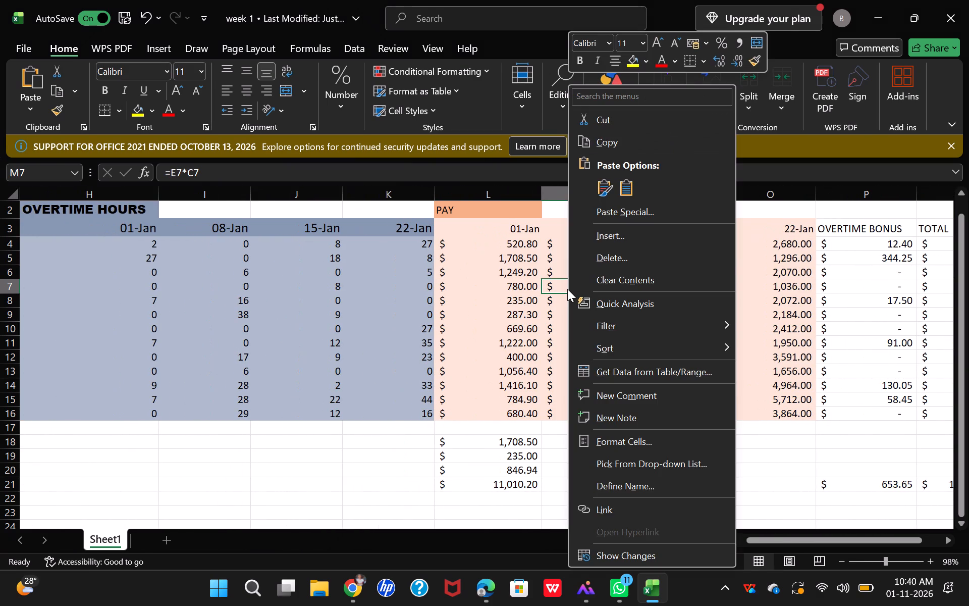
click(567, 289)
double_click(567, 289)
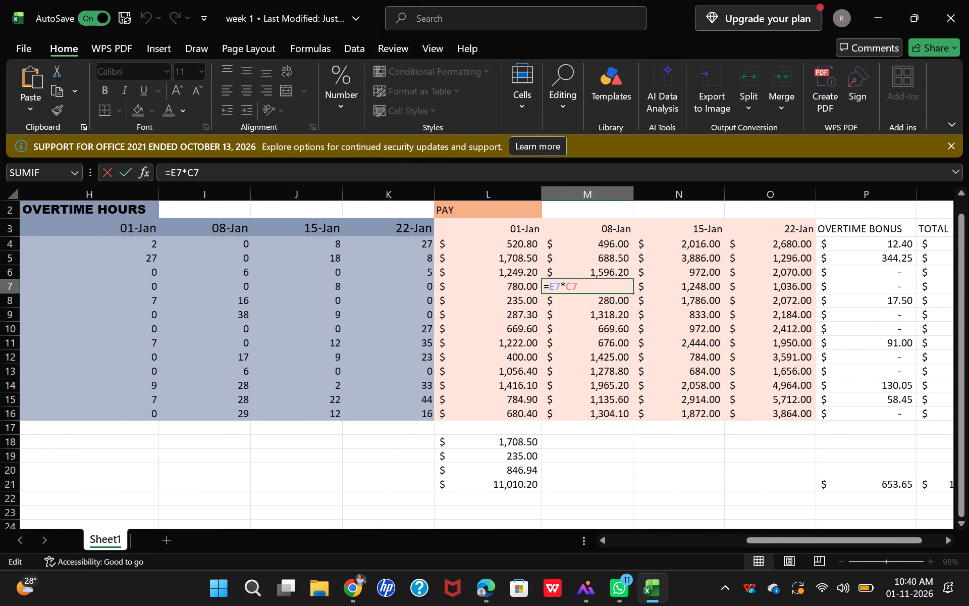
scroll(620, 317, right, 5)
scroll(466, 316, right, 1)
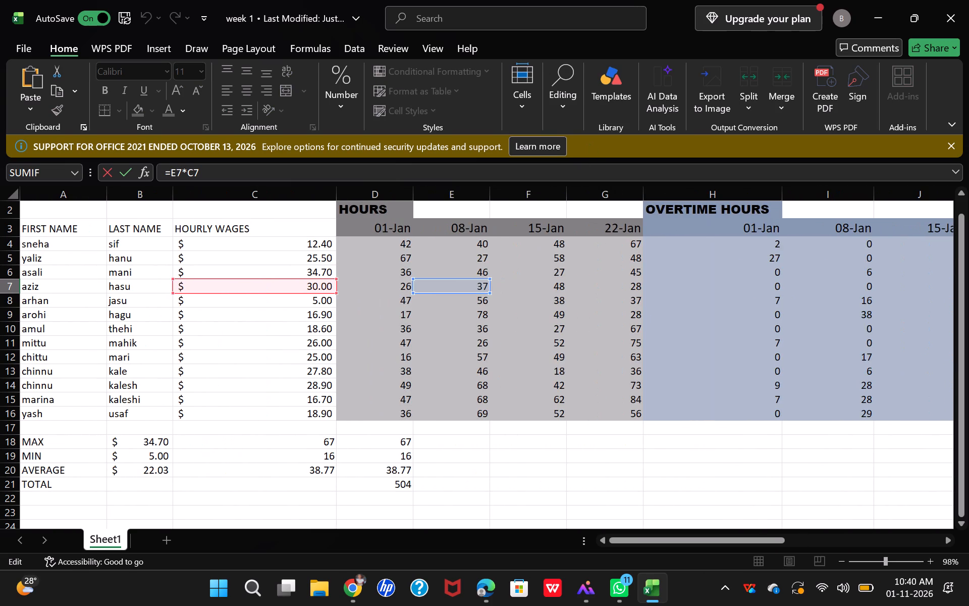
scroll(458, 283, left, 9)
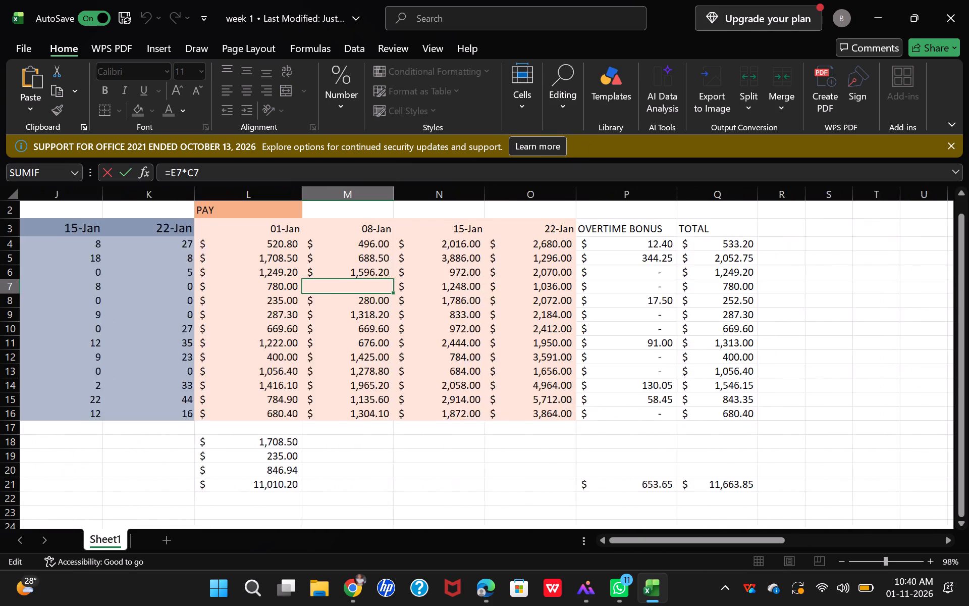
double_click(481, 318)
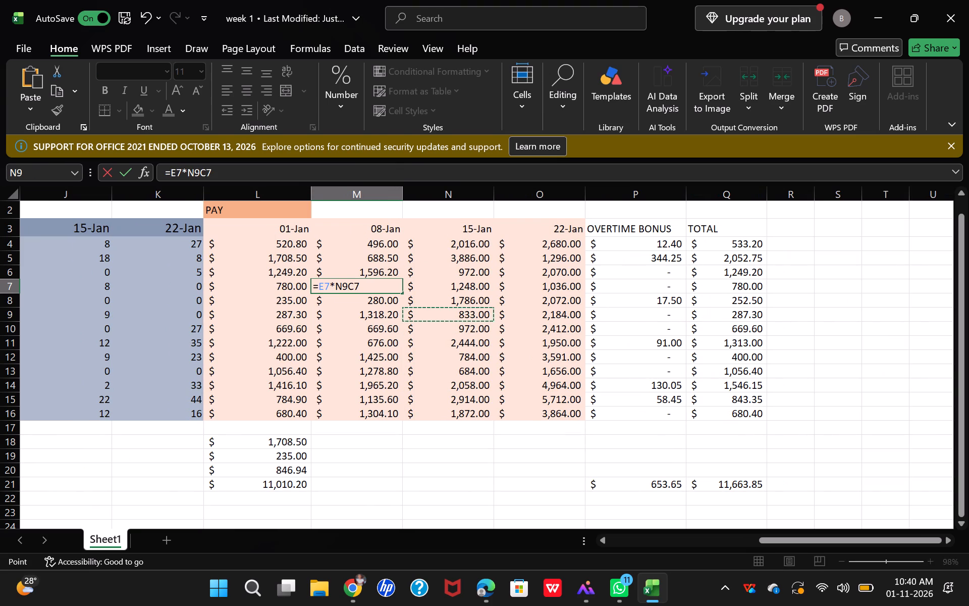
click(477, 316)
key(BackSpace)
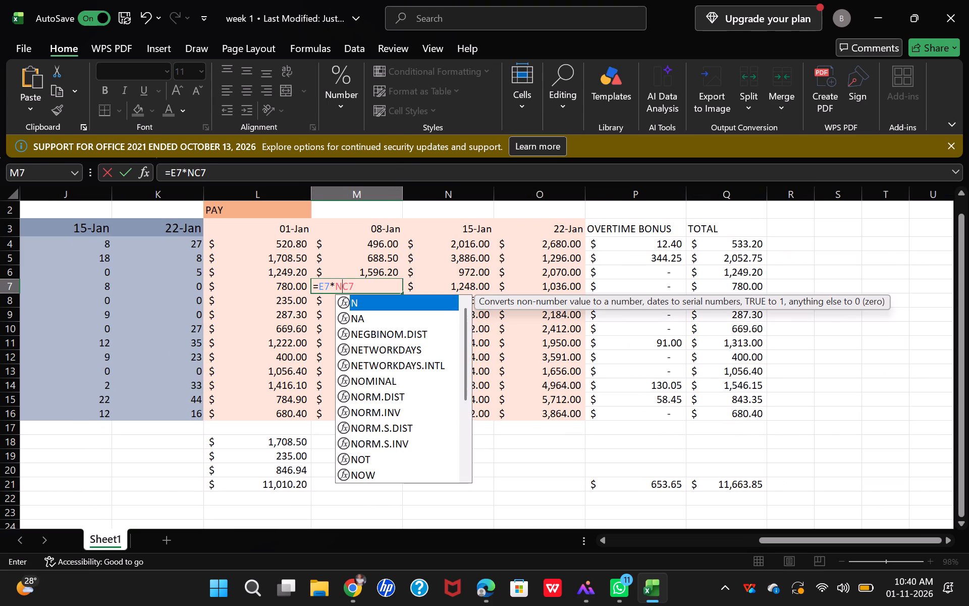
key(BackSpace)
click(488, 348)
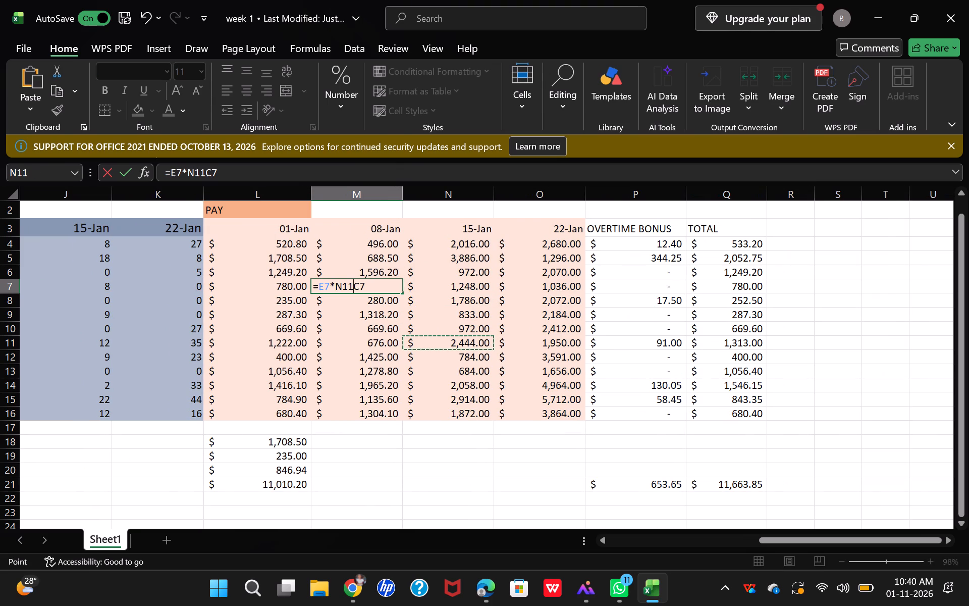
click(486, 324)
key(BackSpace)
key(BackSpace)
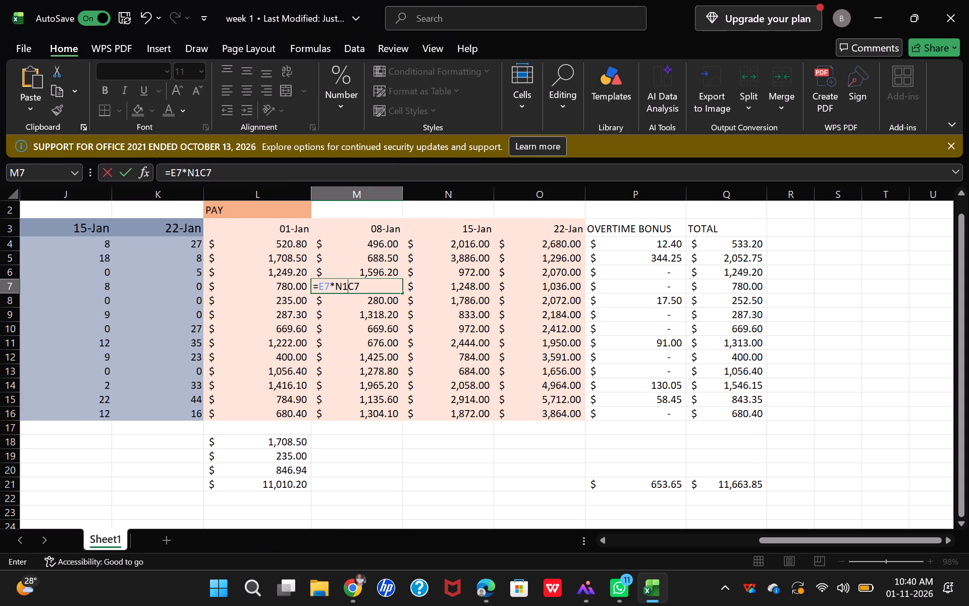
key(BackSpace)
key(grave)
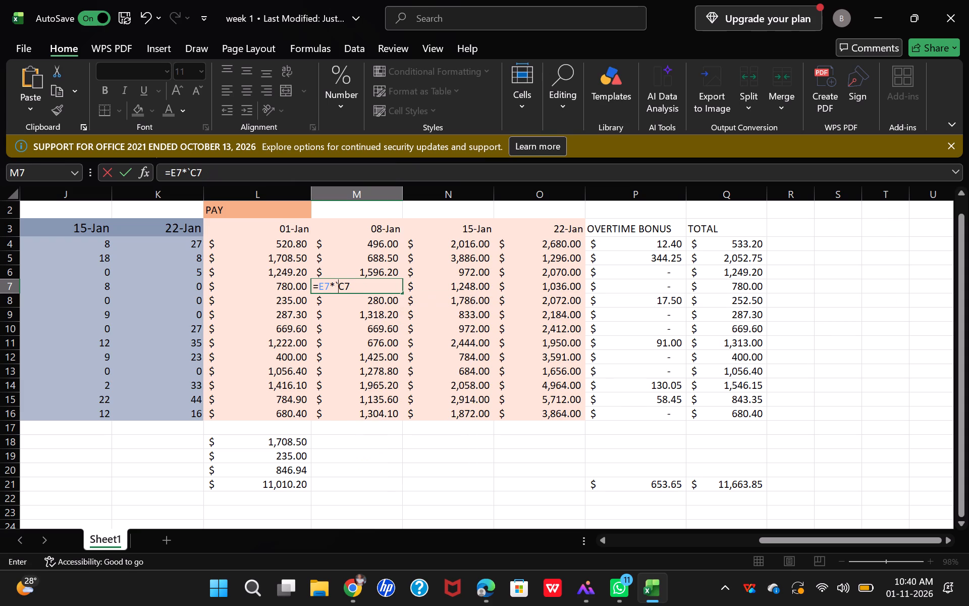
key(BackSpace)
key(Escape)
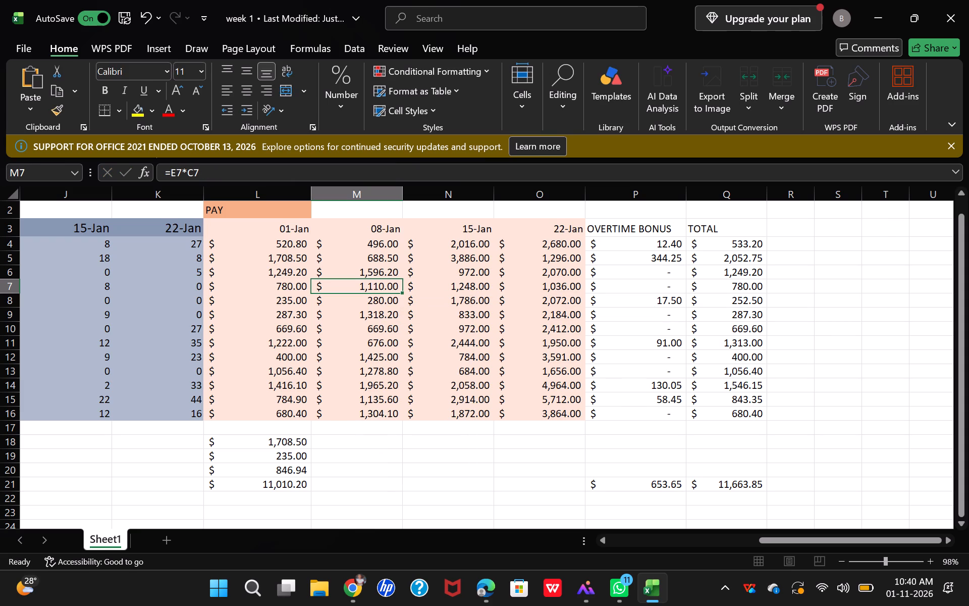
Open the 15-Jan pay formula in N12 and trace which cells it references in the wage and hours columns.
double_click(481, 360)
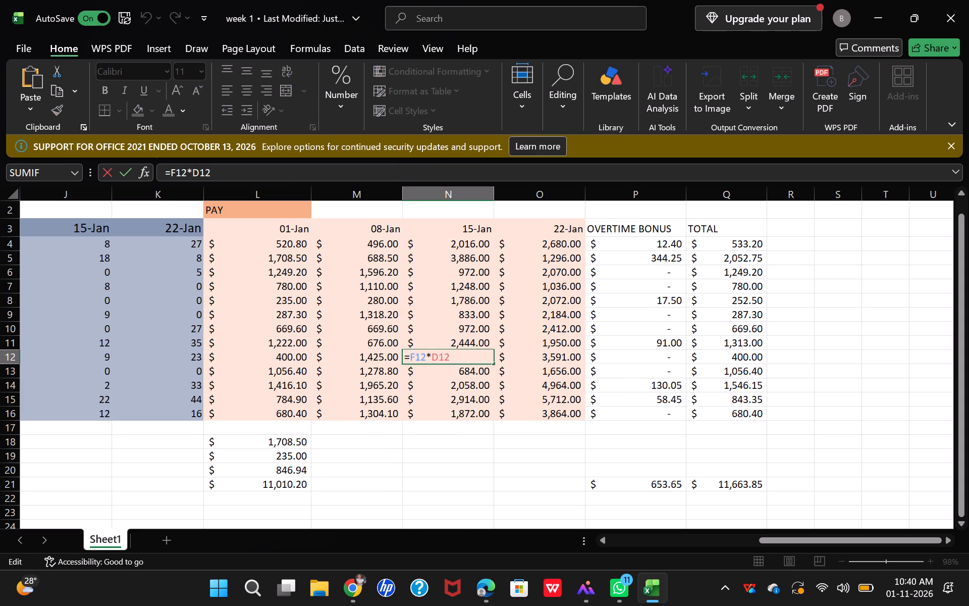
scroll(481, 360, right, 12)
scroll(154, 408, right, 8)
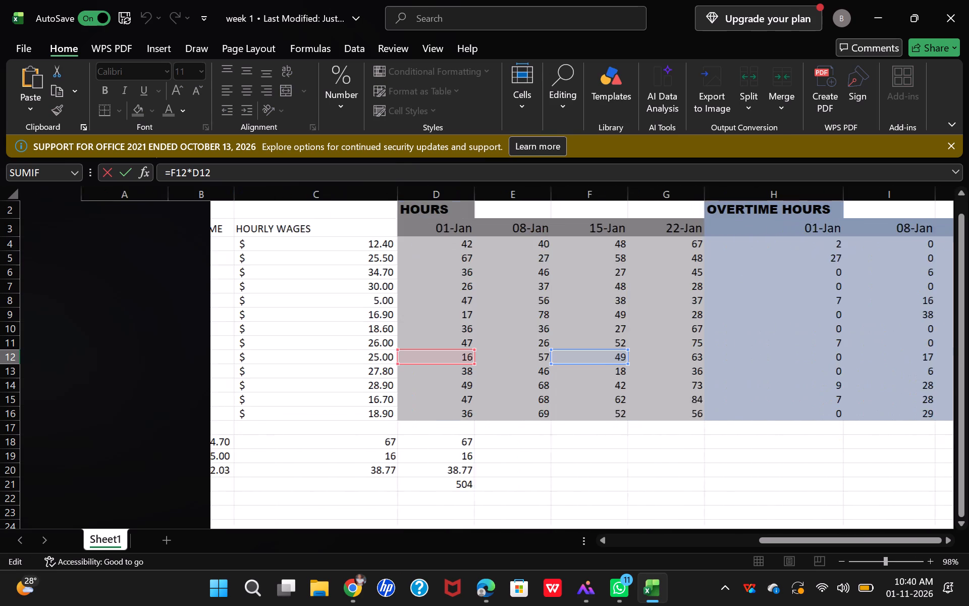
scroll(156, 407, right, 2)
click(501, 509)
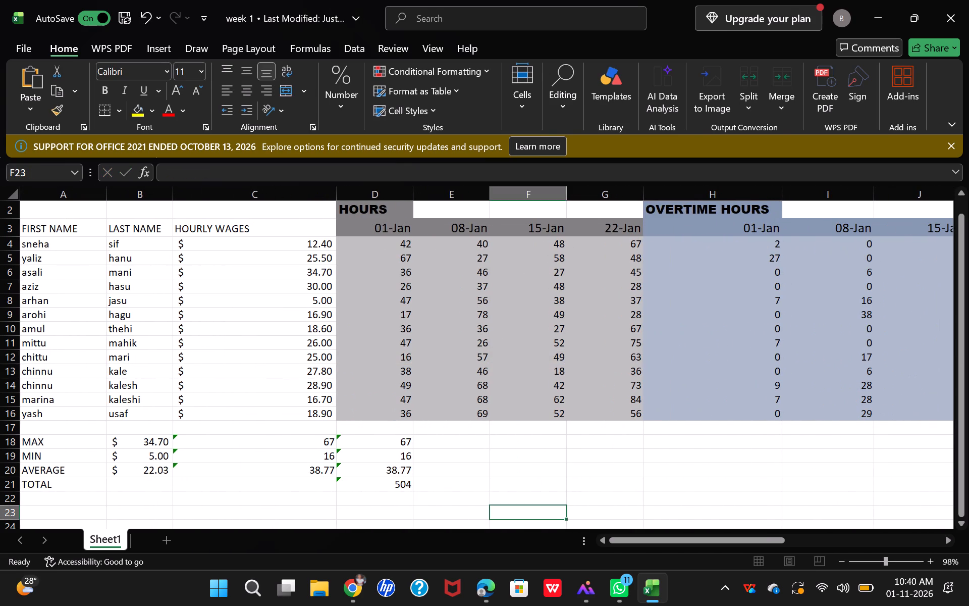
Switch to the course page in Microsoft Edge and watch the Excel tutorial's section on absolute instead of relative cell referencing.
key(alt+Tab)
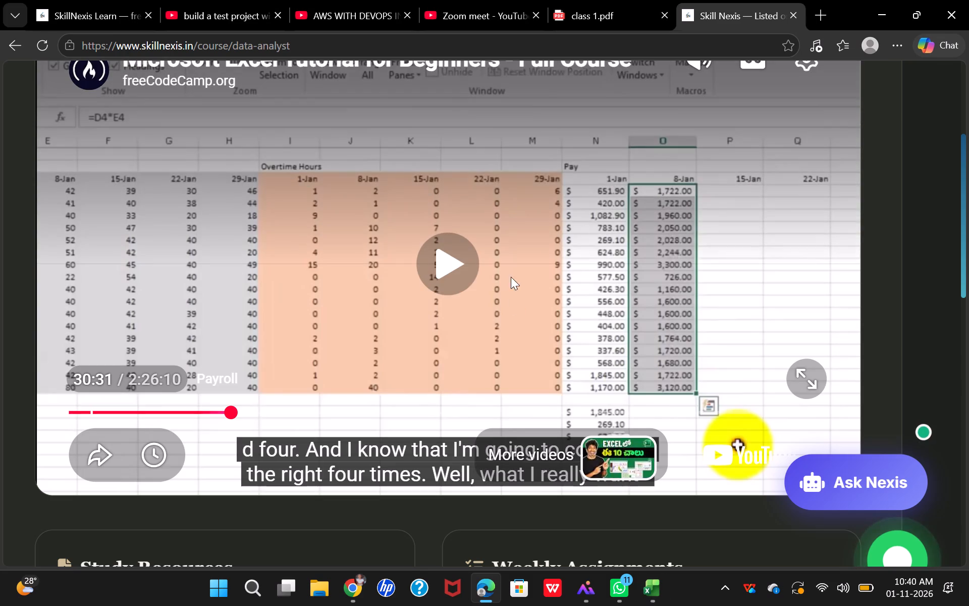
click(472, 271)
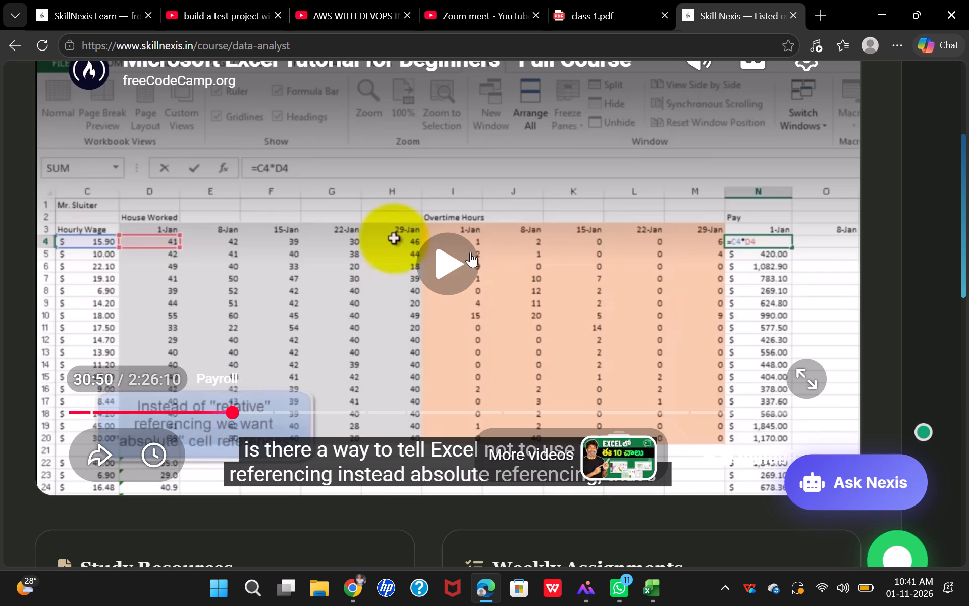
click(445, 272)
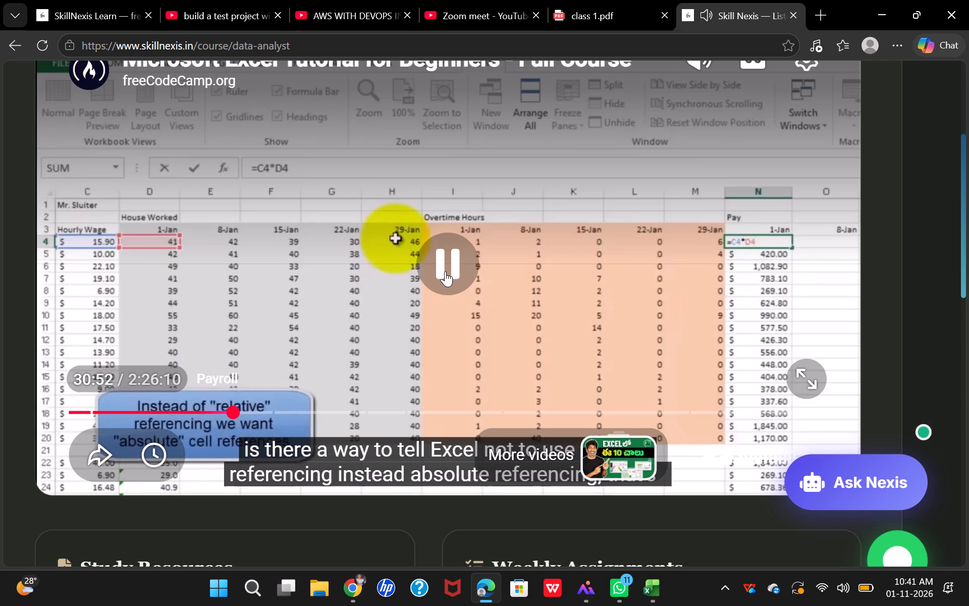
click(448, 271)
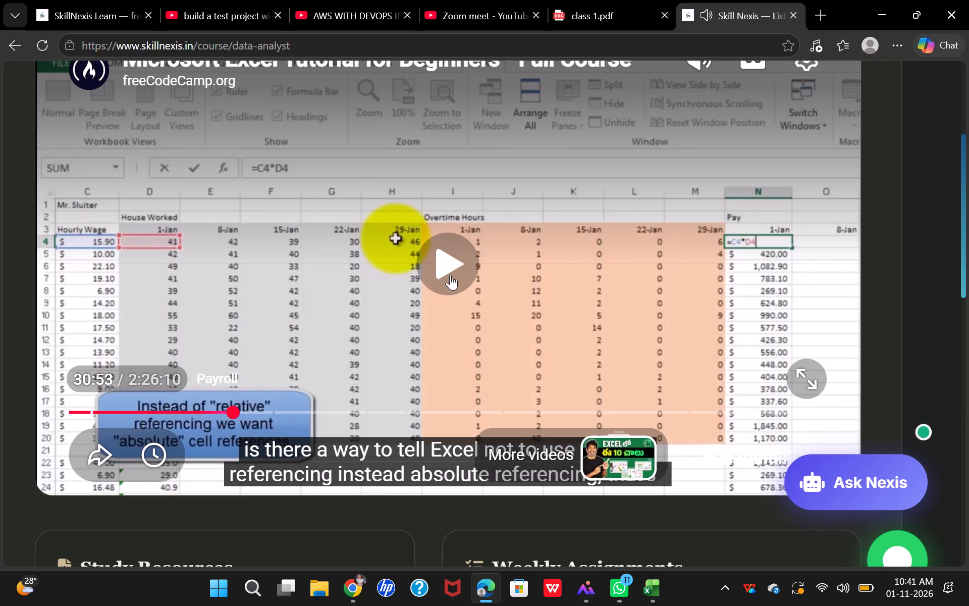
click(465, 267)
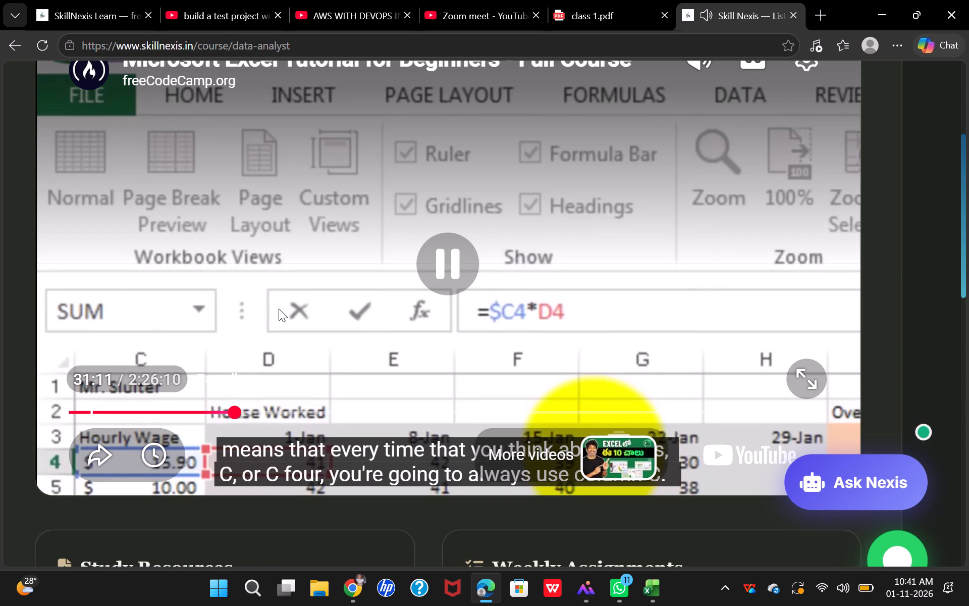
scroll(297, 279, up, 1)
scroll(297, 279, down, 1)
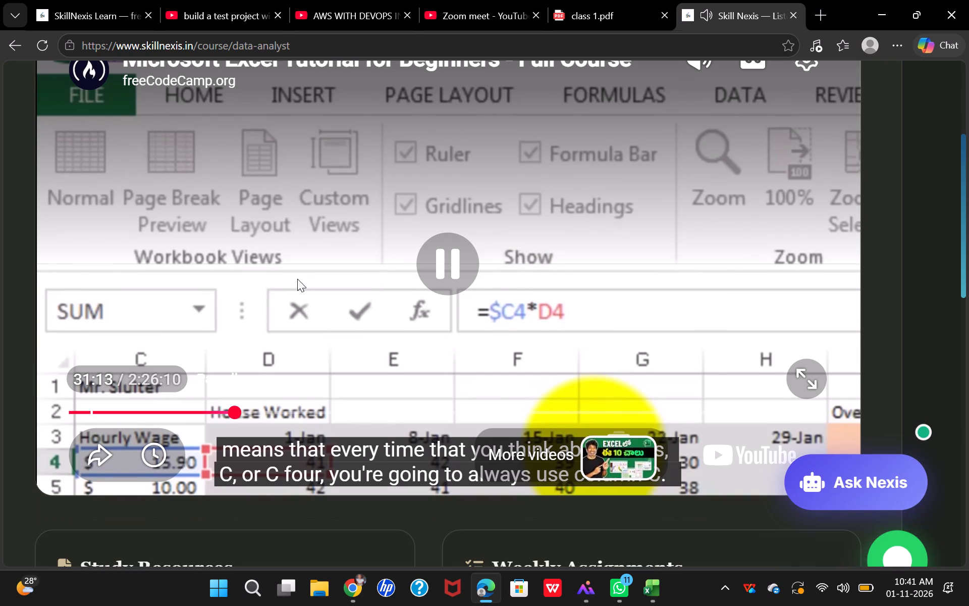
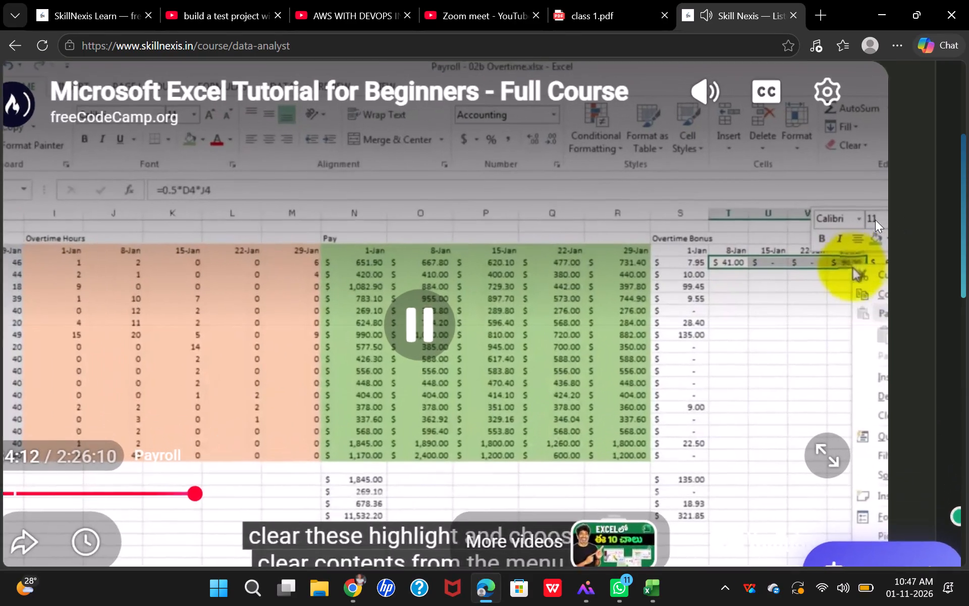
Watch the tutorial lock the wage column in the overtime bonus formula with a dollar sign and pause the video at 34:25.
scroll(860, 188, down, 2)
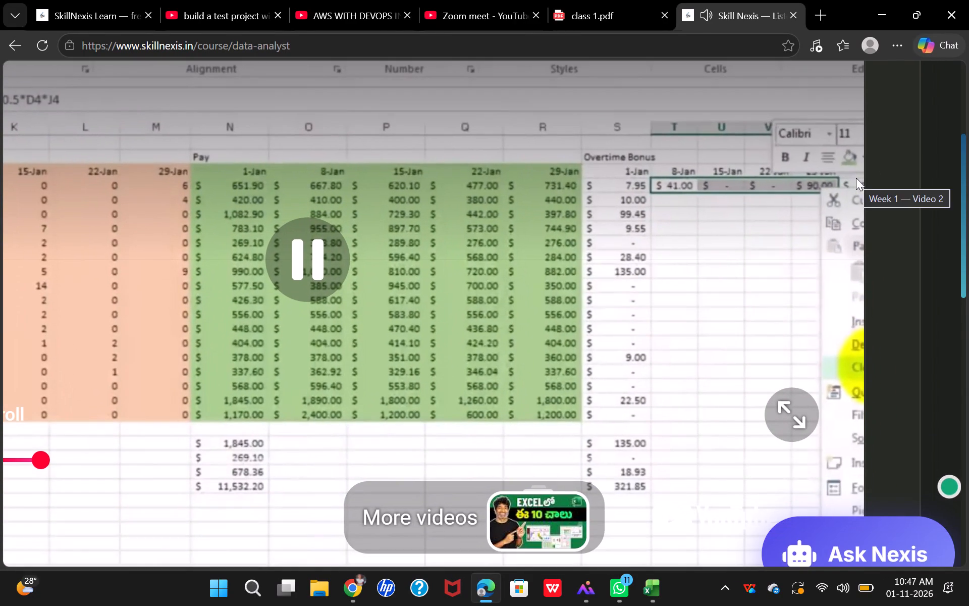
scroll(723, 198, right, 1)
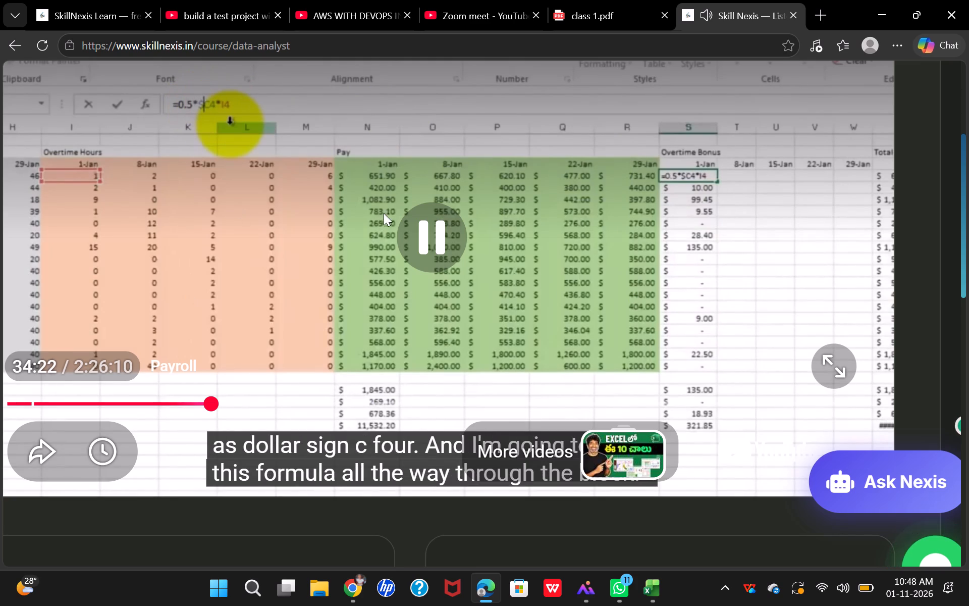
click(436, 236)
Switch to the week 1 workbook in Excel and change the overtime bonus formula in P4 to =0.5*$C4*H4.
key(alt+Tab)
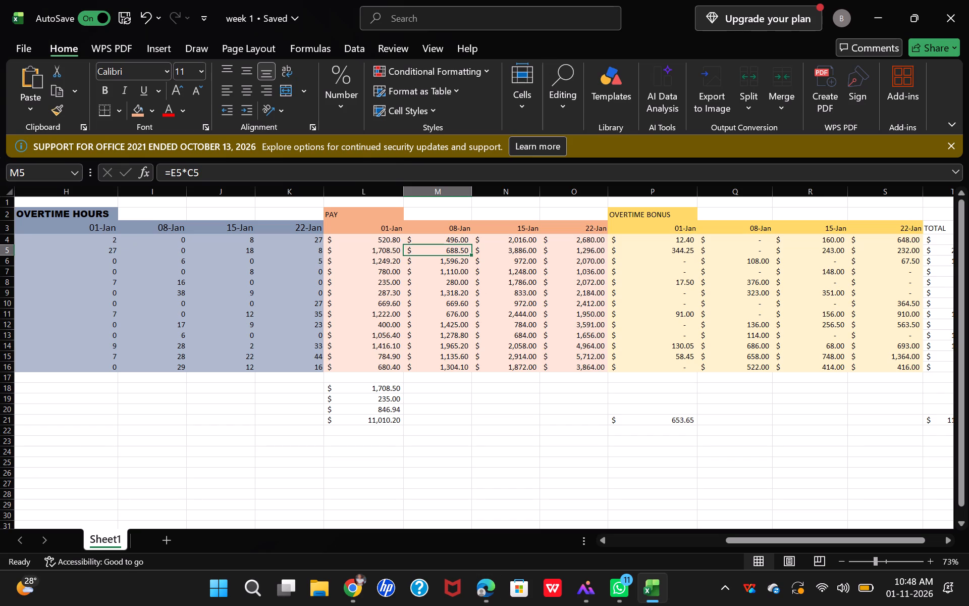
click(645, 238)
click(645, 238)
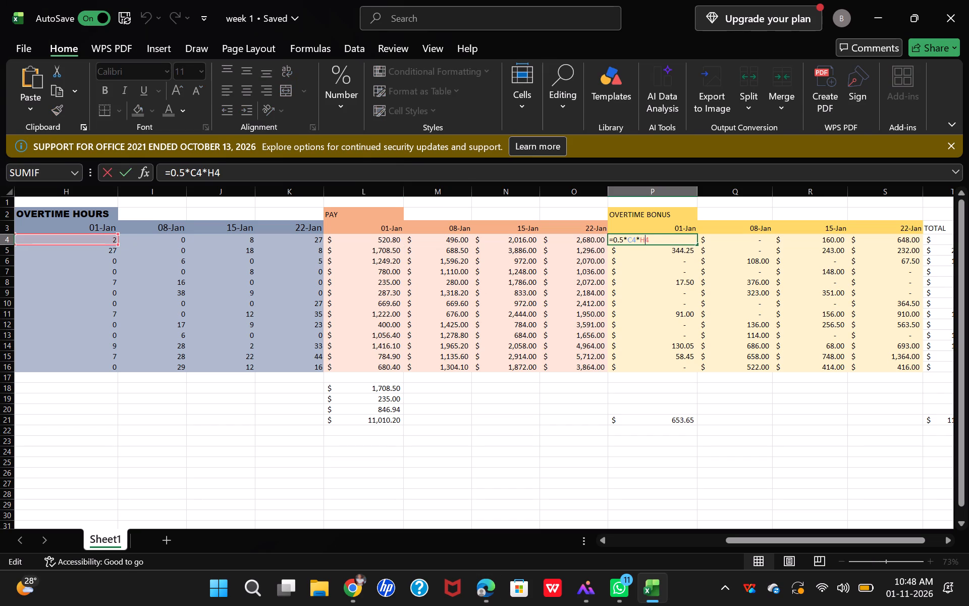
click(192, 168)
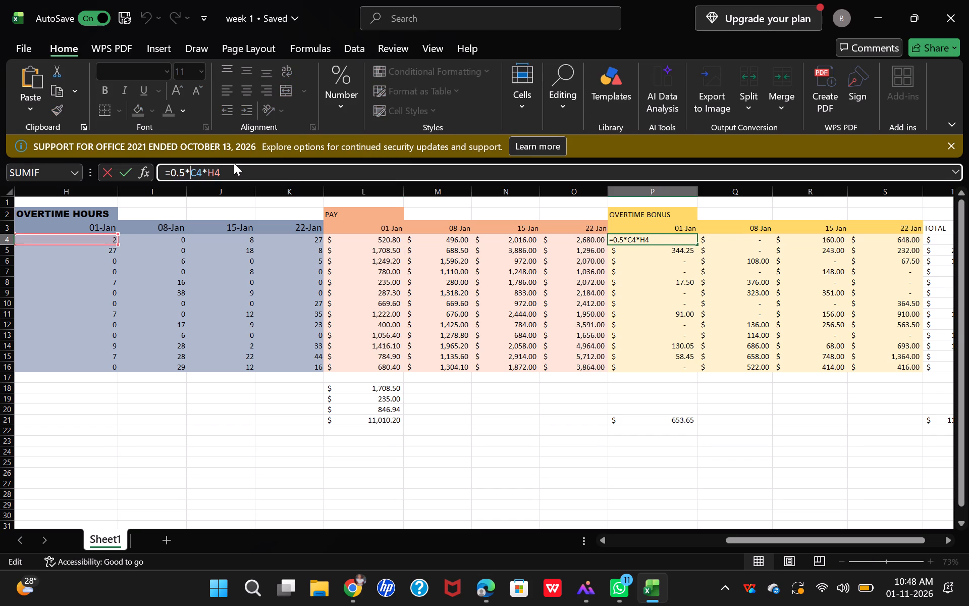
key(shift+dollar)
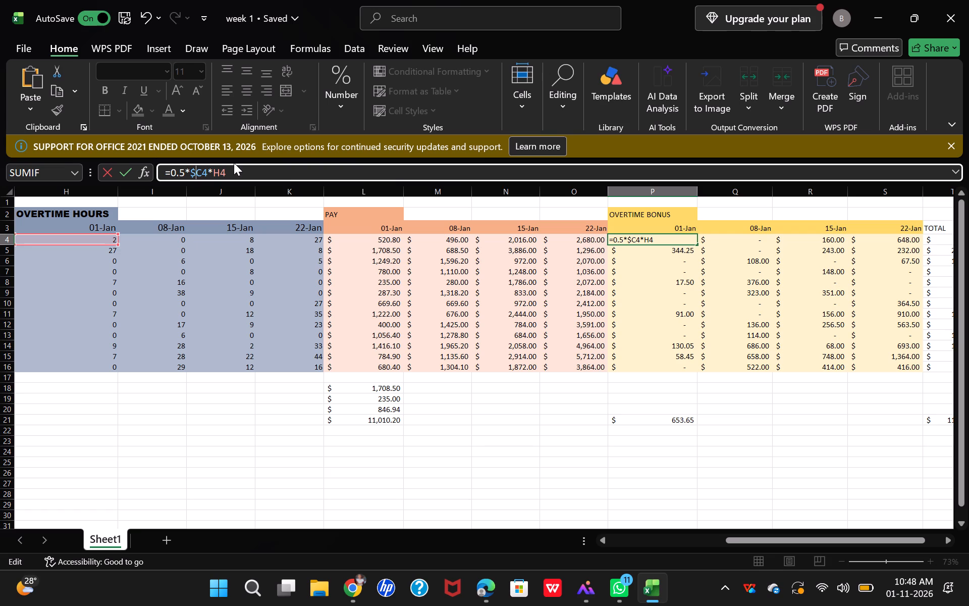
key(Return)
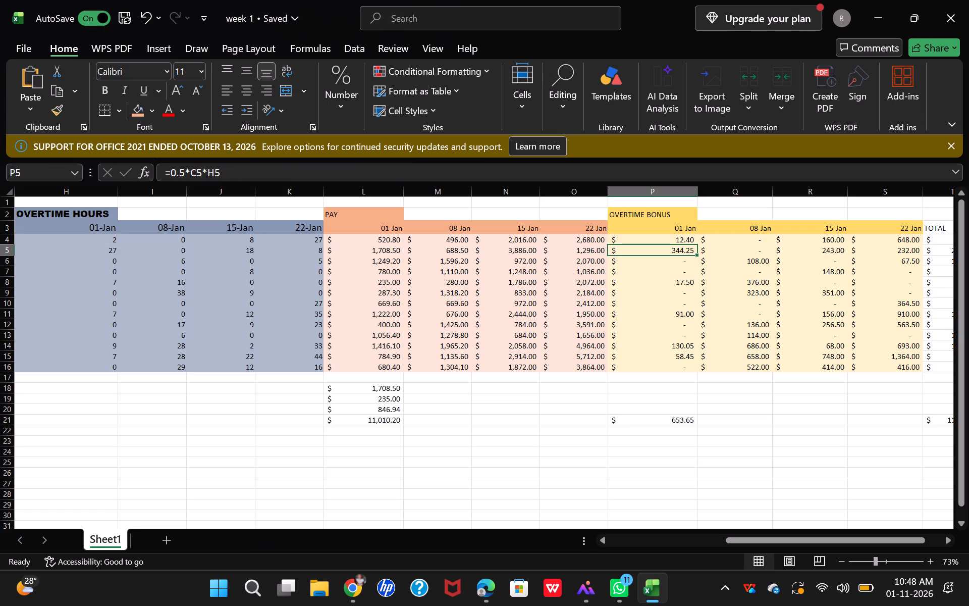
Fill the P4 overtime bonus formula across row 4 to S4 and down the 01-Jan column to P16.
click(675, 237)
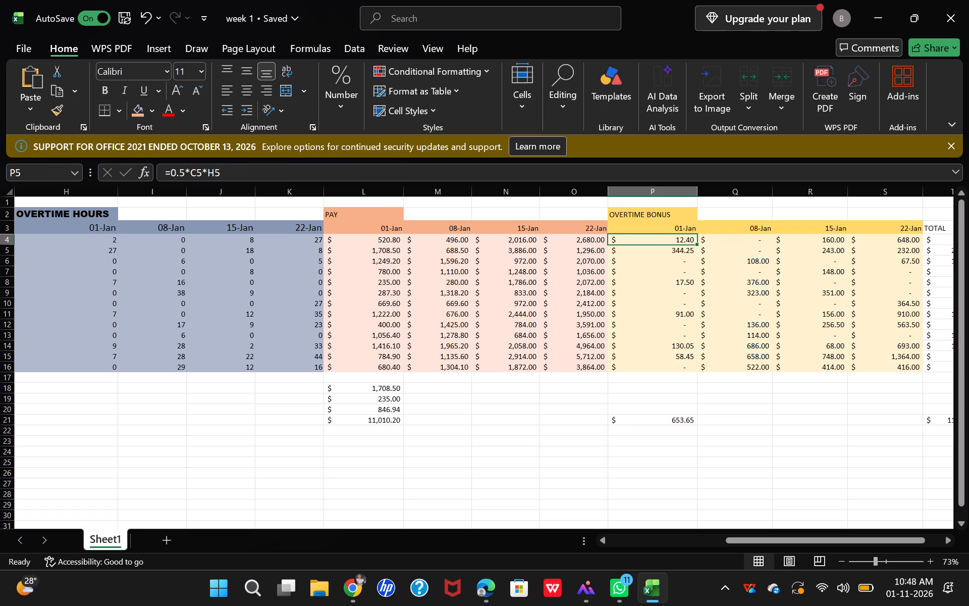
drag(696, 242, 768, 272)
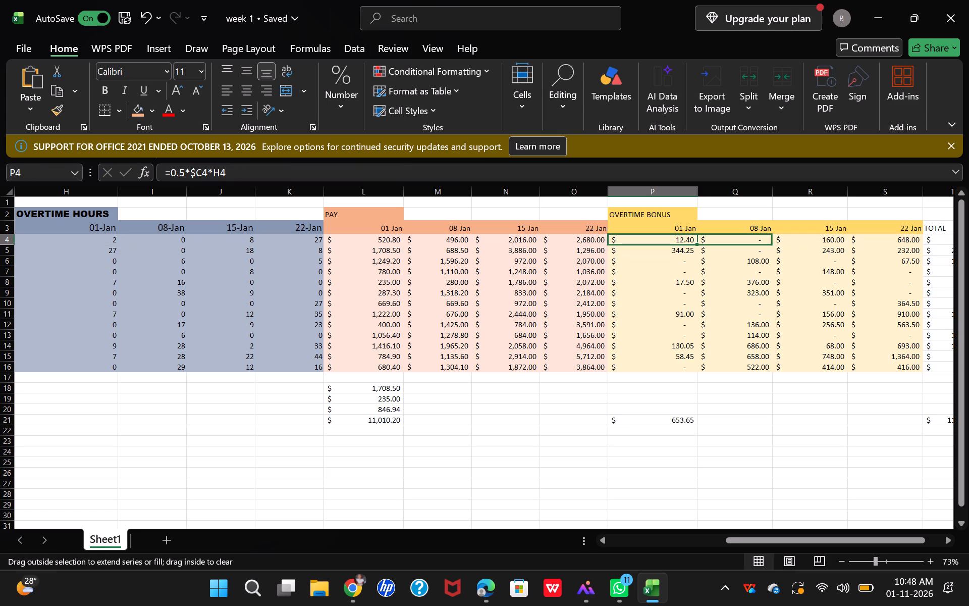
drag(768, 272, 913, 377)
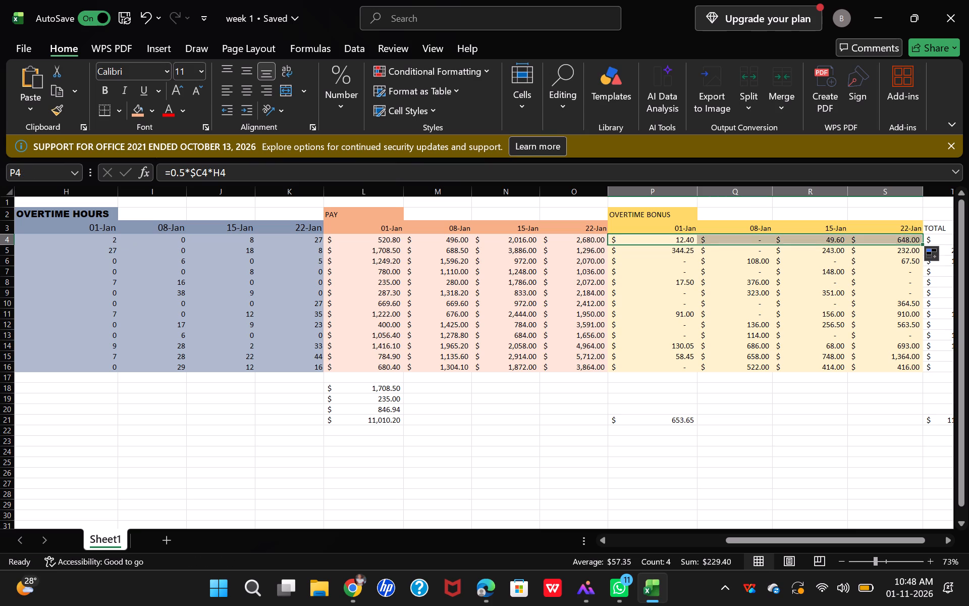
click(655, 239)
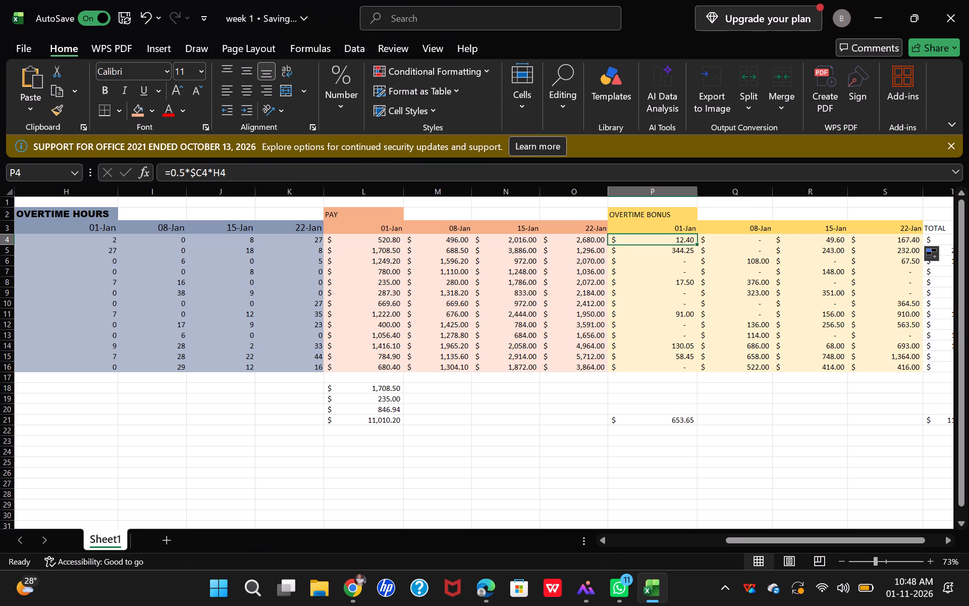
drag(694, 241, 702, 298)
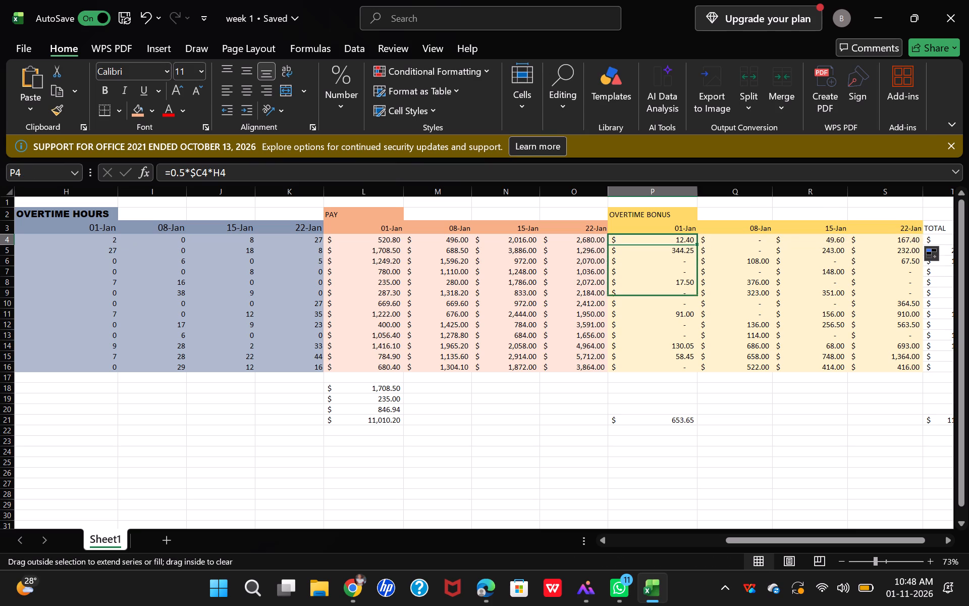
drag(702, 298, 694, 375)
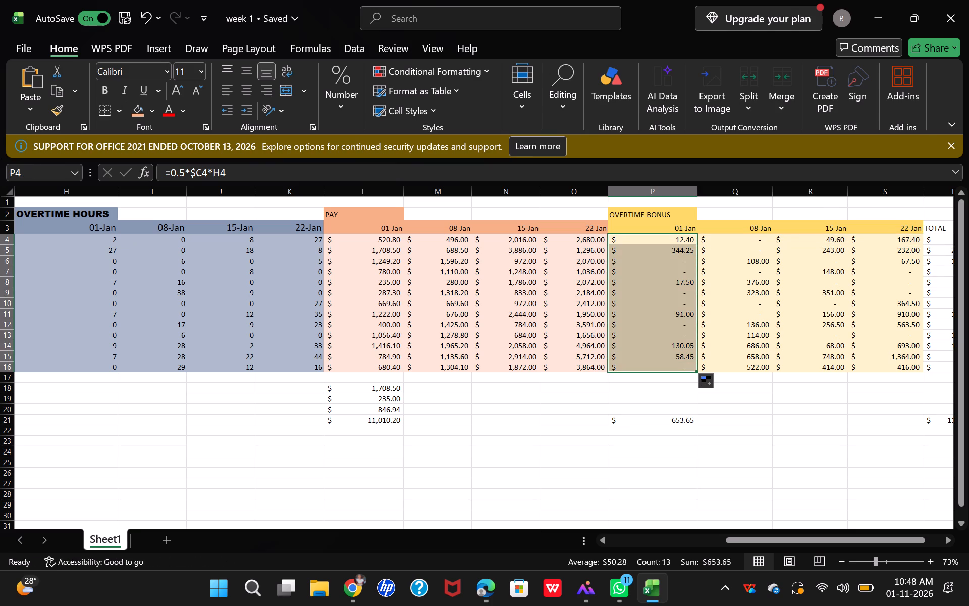
Clear all overtime bonus formulas from P4 through S16.
click(704, 270)
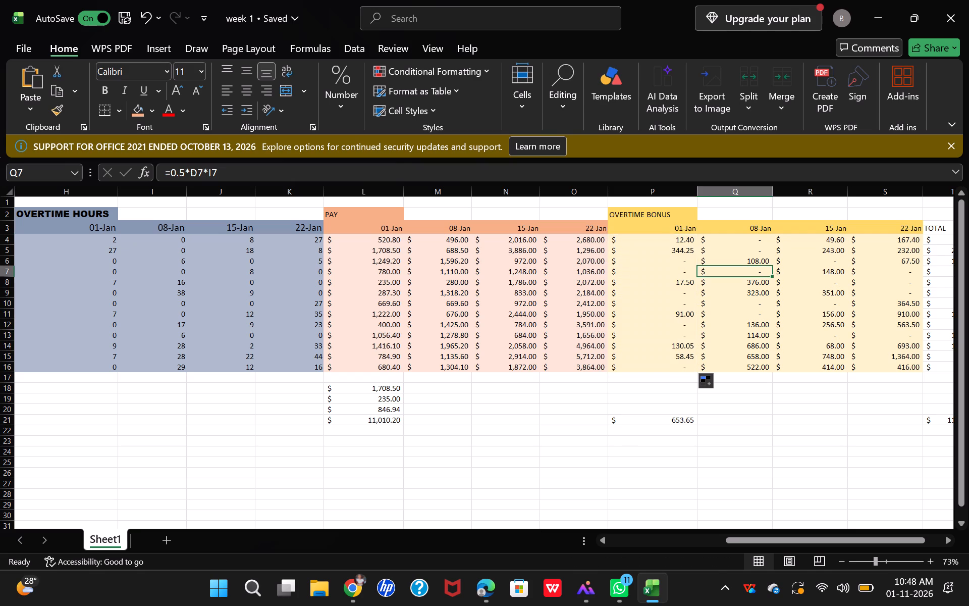
click(686, 241)
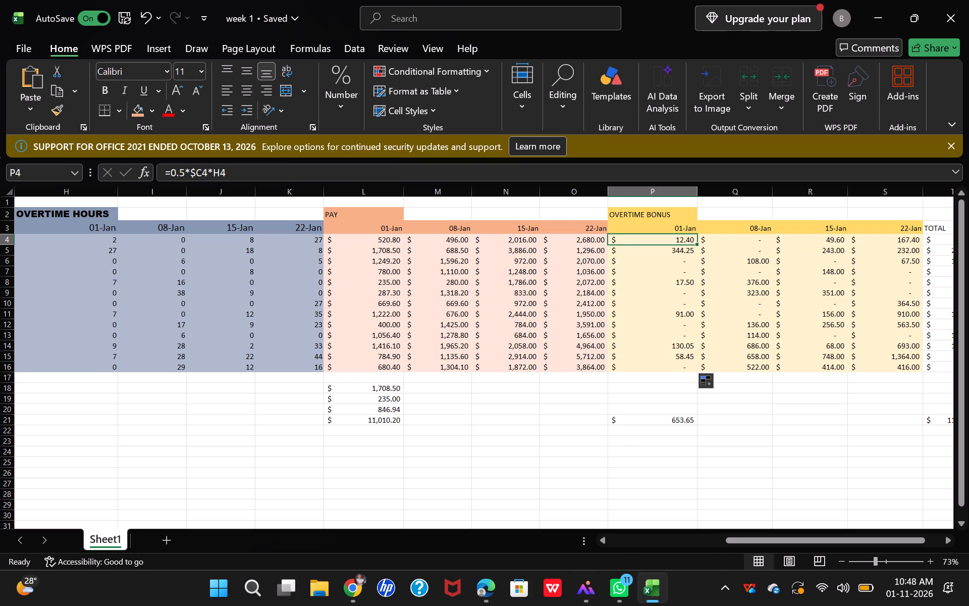
drag(673, 238, 673, 238)
drag(673, 238, 912, 366)
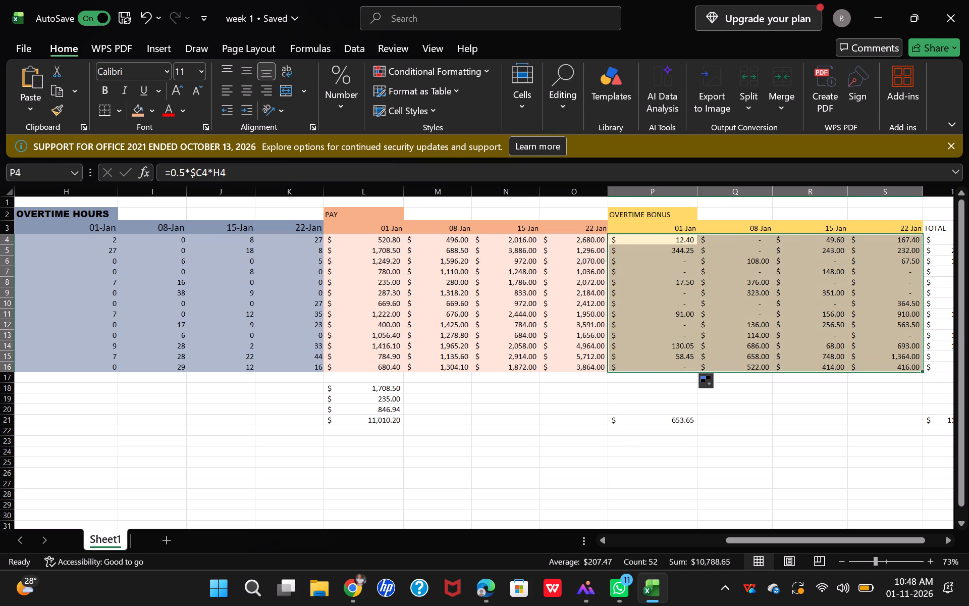
key(Delete)
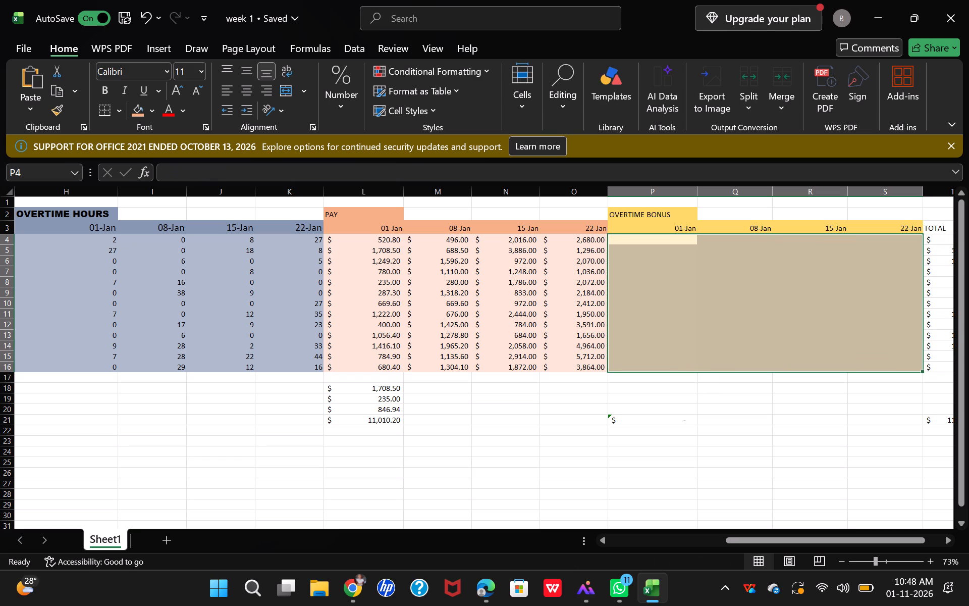
Start the overtime bonus formula in P4 as .5 times the hourly wage in C4, locking the wage column as $C4.
scroll(843, 323, left, 1)
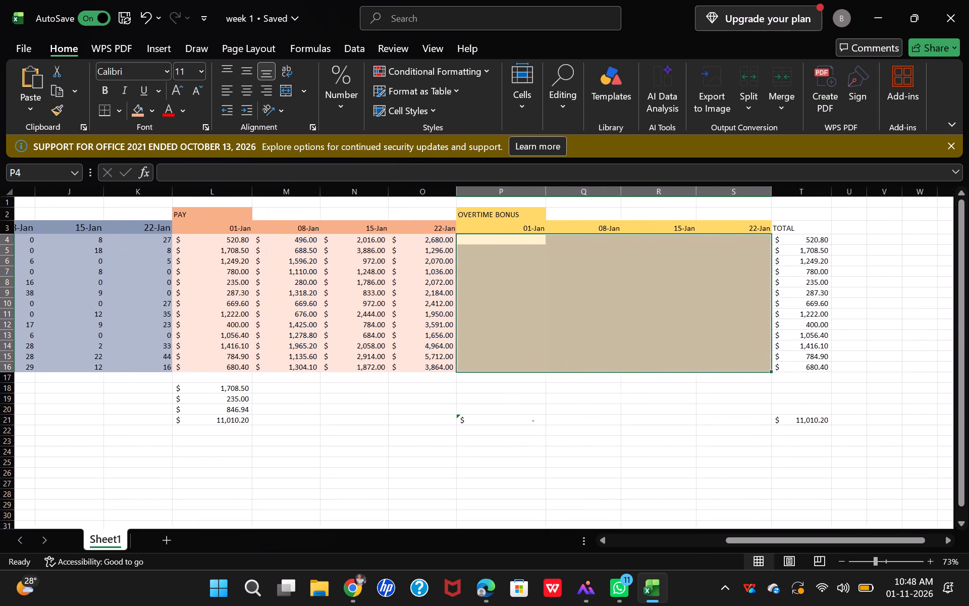
scroll(843, 322, left, 1)
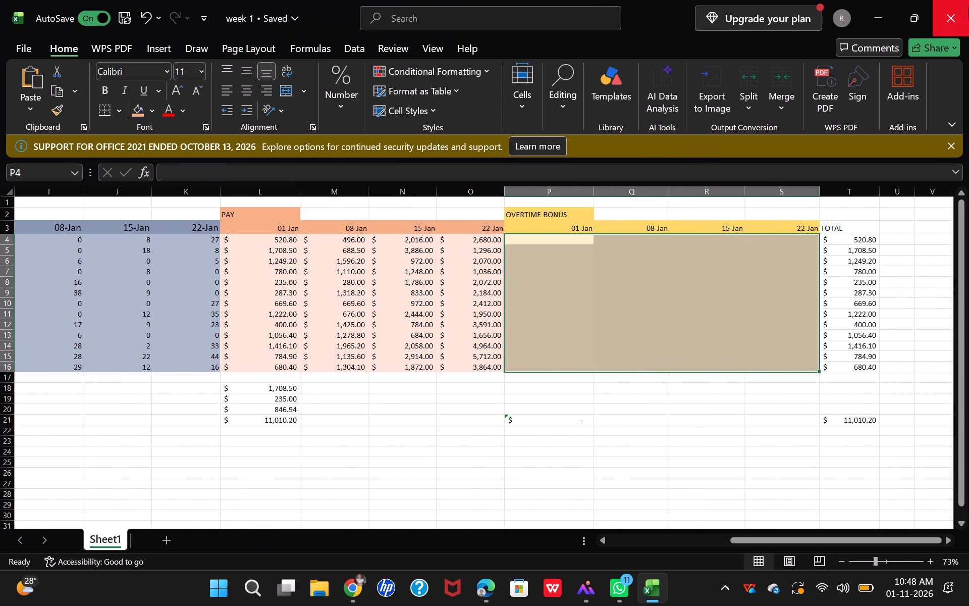
click(533, 241)
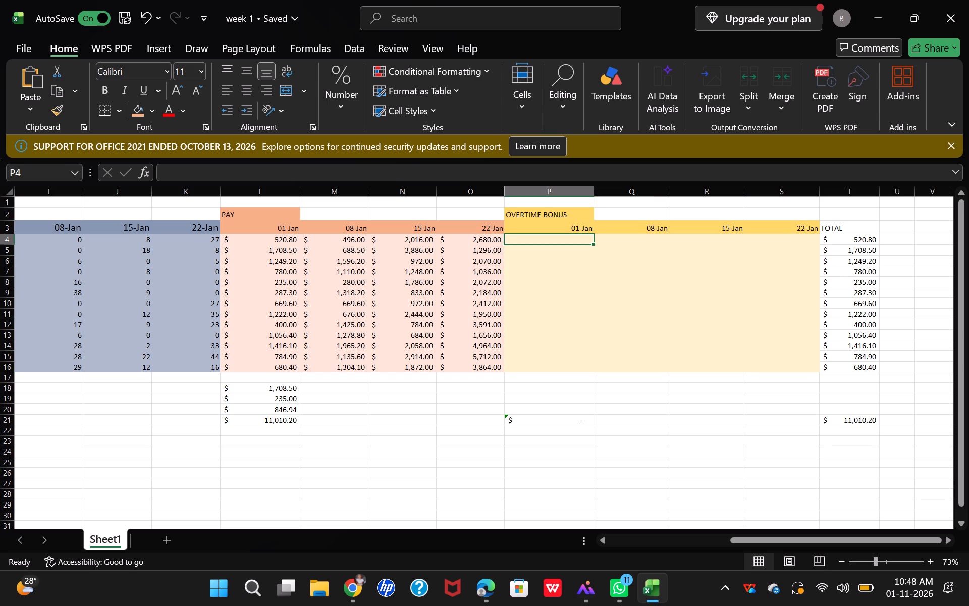
key(equal)
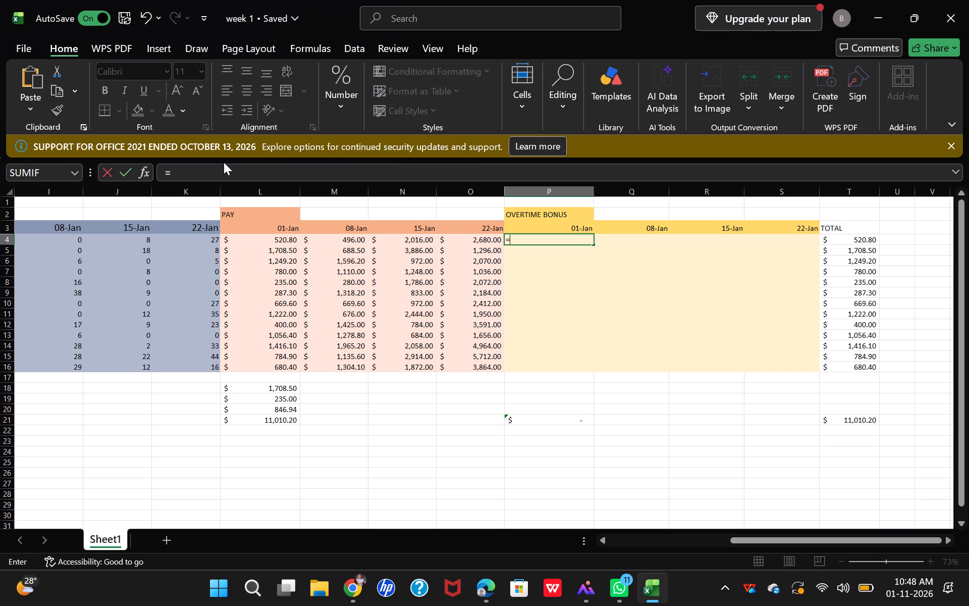
text(.5)
key(shift+asterisk)
key(shift+dollar)
scroll(179, 216, right, 5)
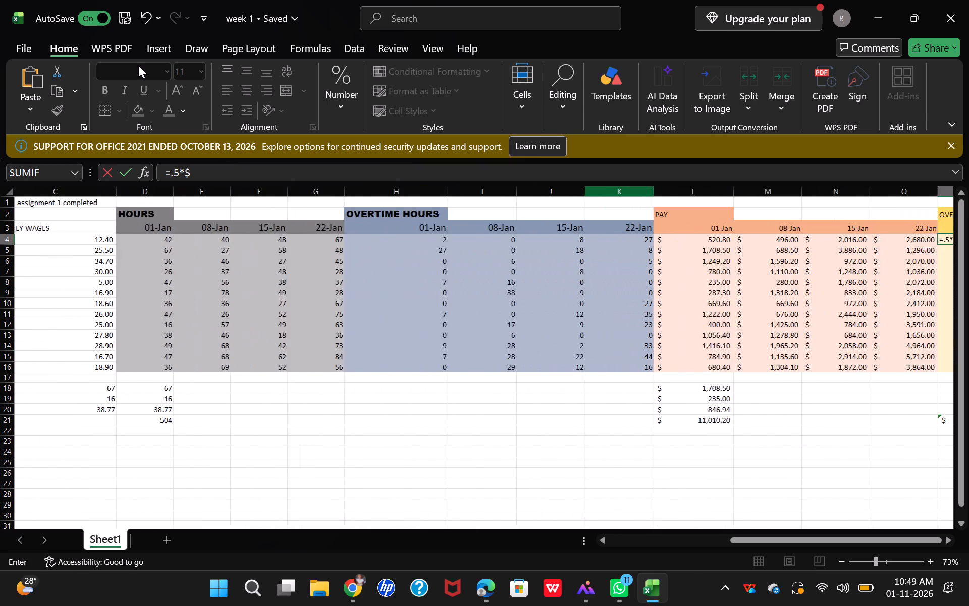
scroll(138, 65, right, 1)
scroll(460, 288, right, 1)
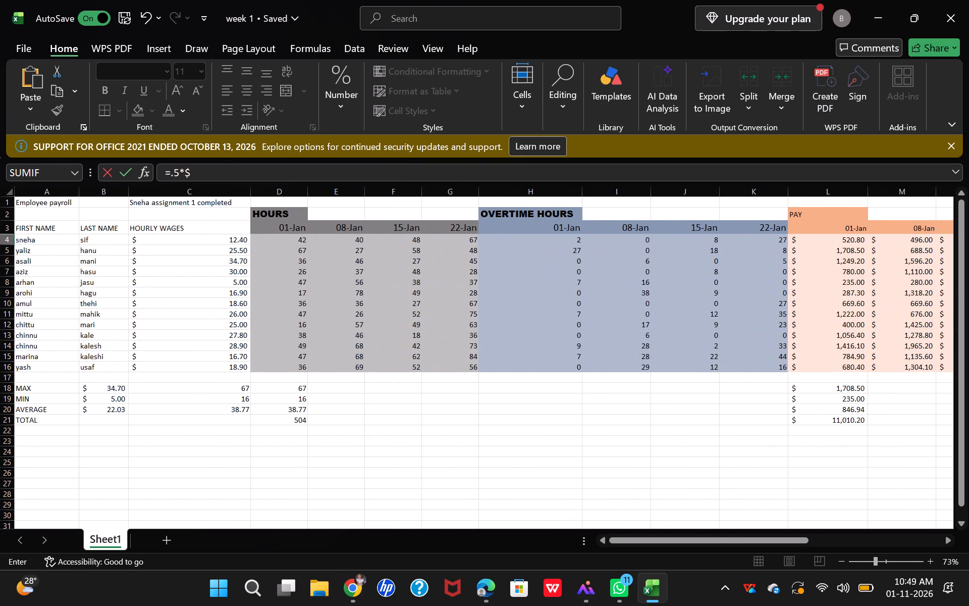
click(232, 241)
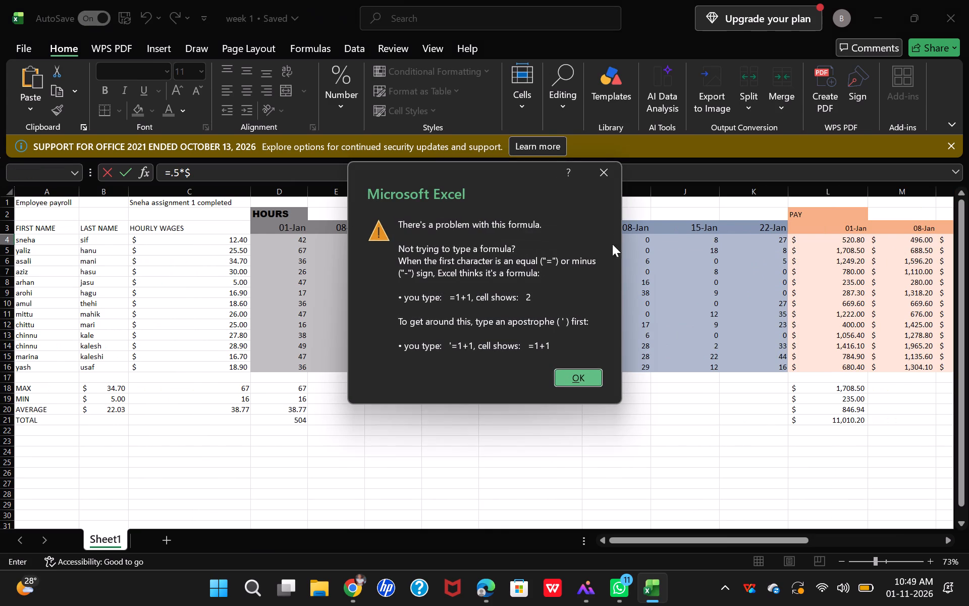
click(615, 169)
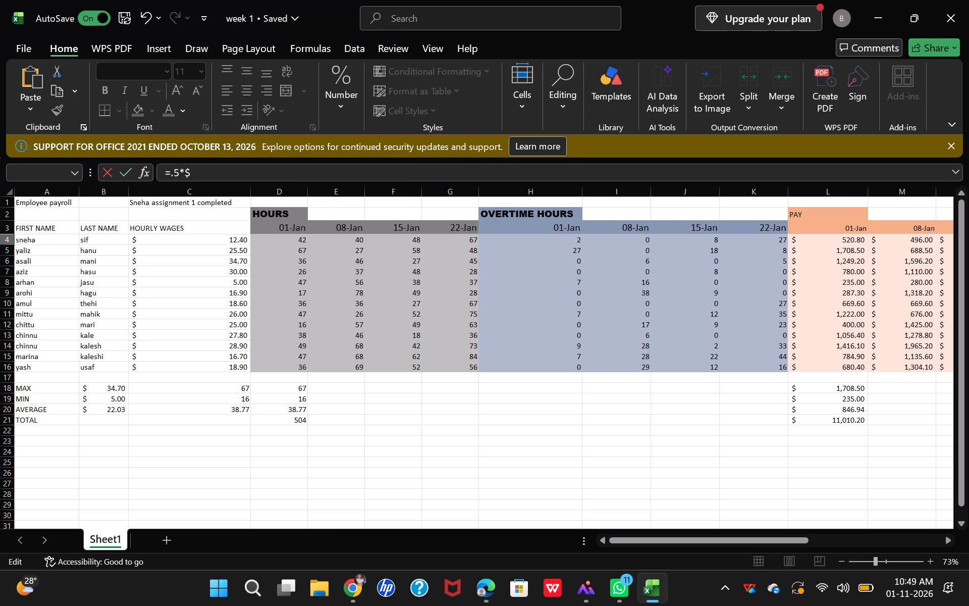
click(226, 239)
scroll(500, 351, left, 1)
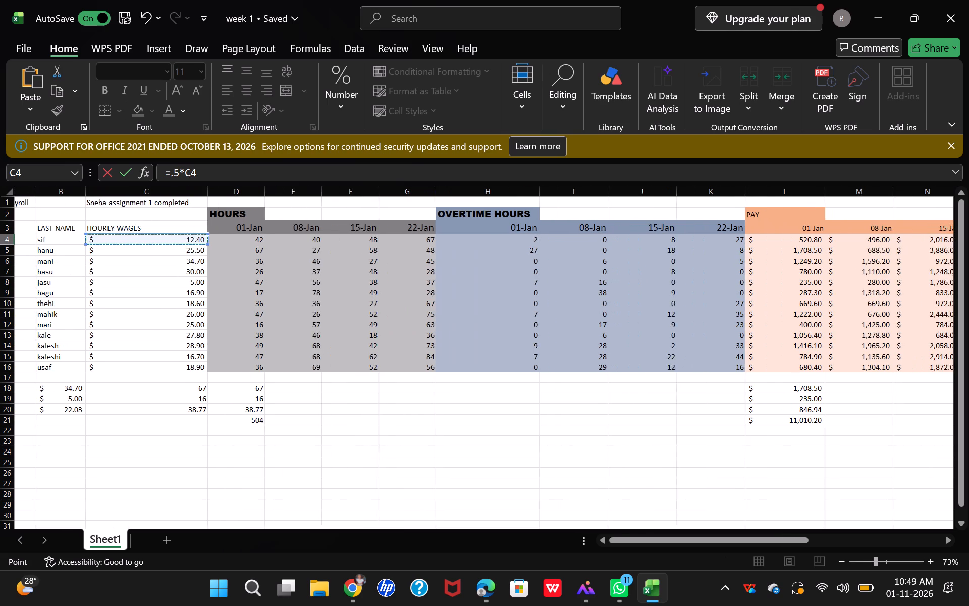
scroll(500, 351, left, 1)
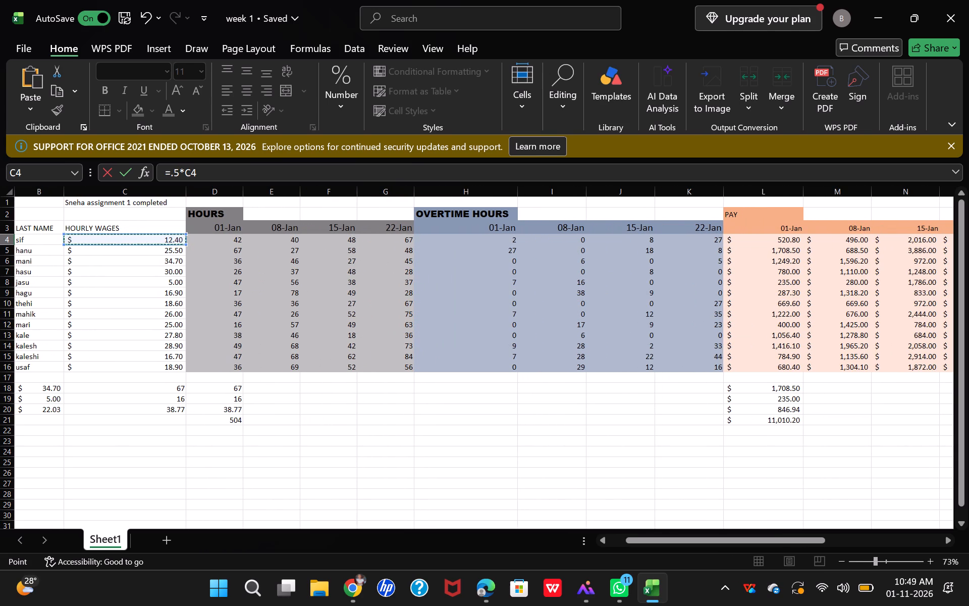
click(187, 173)
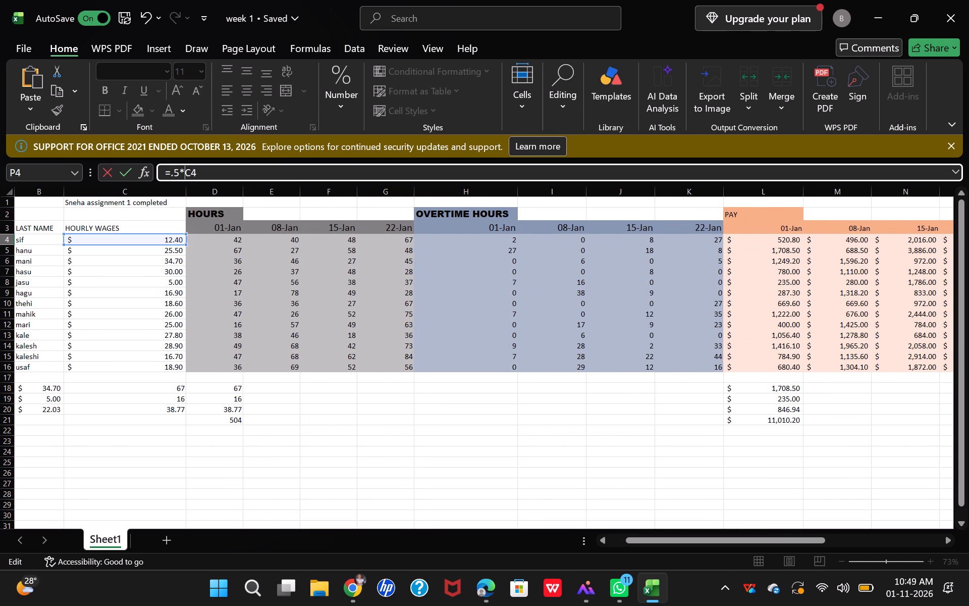
key(shift+dollar)
click(210, 171)
Complete the P4 formula by multiplying by the 01-Jan overtime hours in H4, giving =.5*$C4*H4.
key(shift+asterisk)
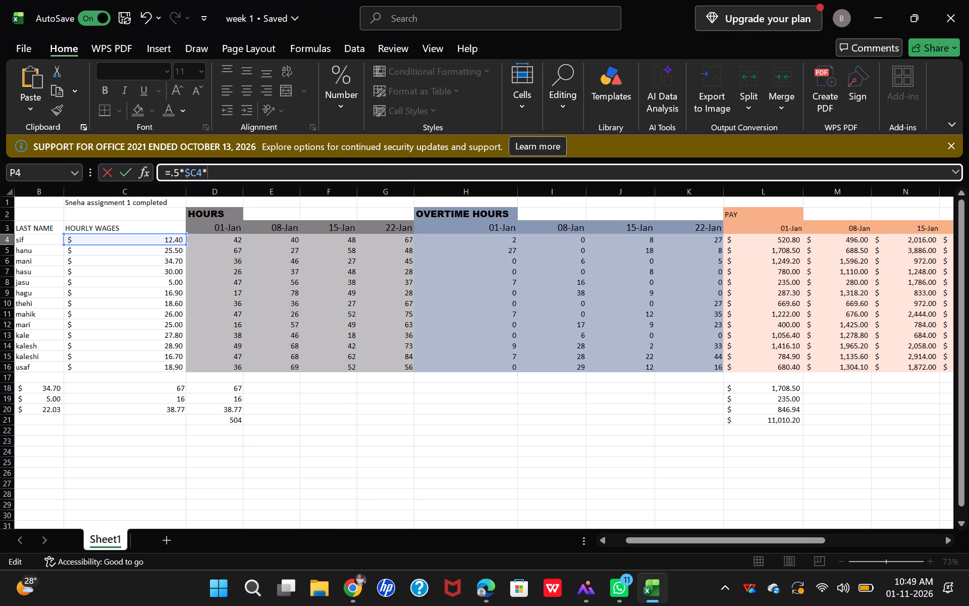
scroll(400, 481, left, 1)
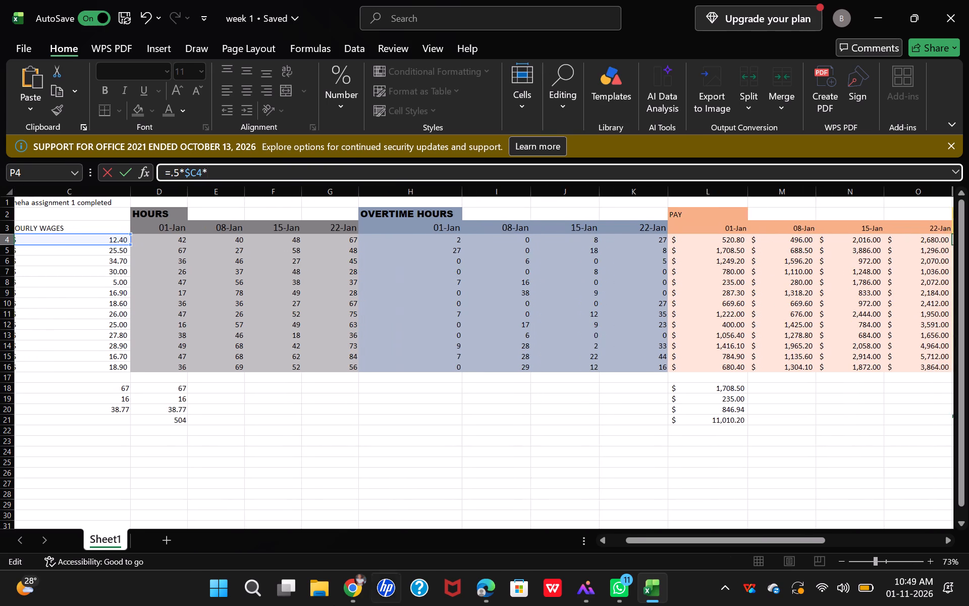
scroll(334, 605, left, 1)
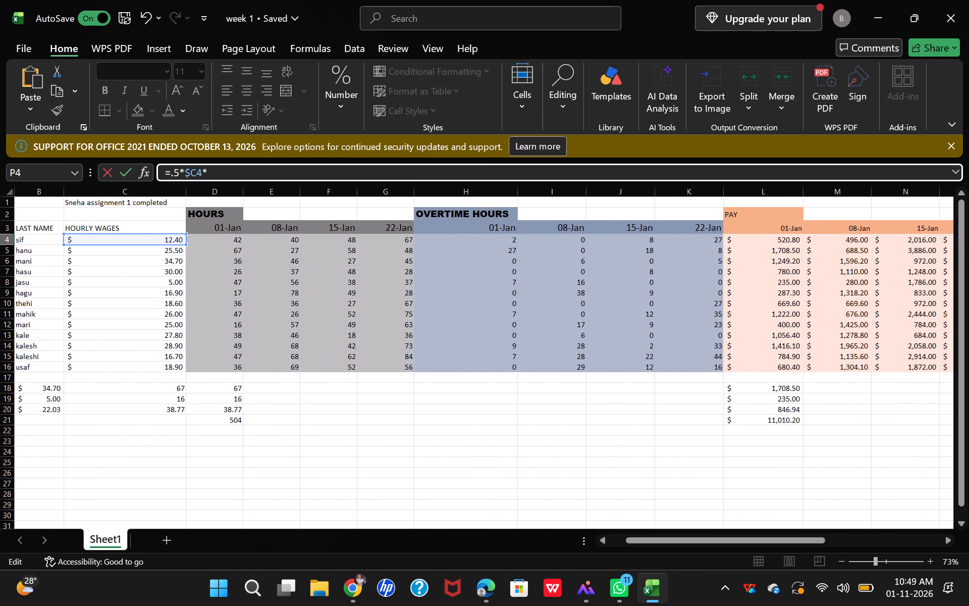
scroll(486, 236, left, 1)
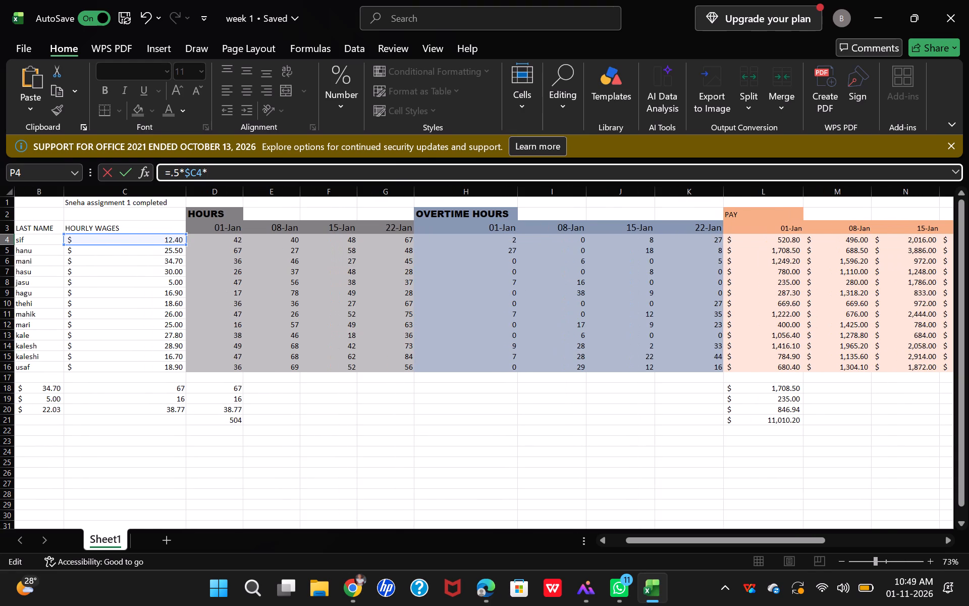
click(485, 239)
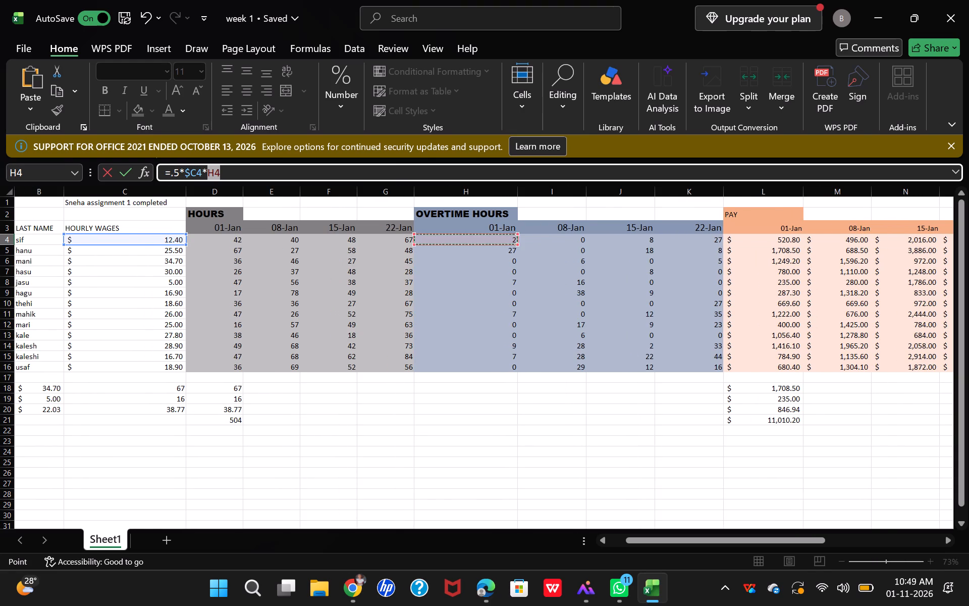
scroll(721, 285, left, 3)
key(alt+Tab)
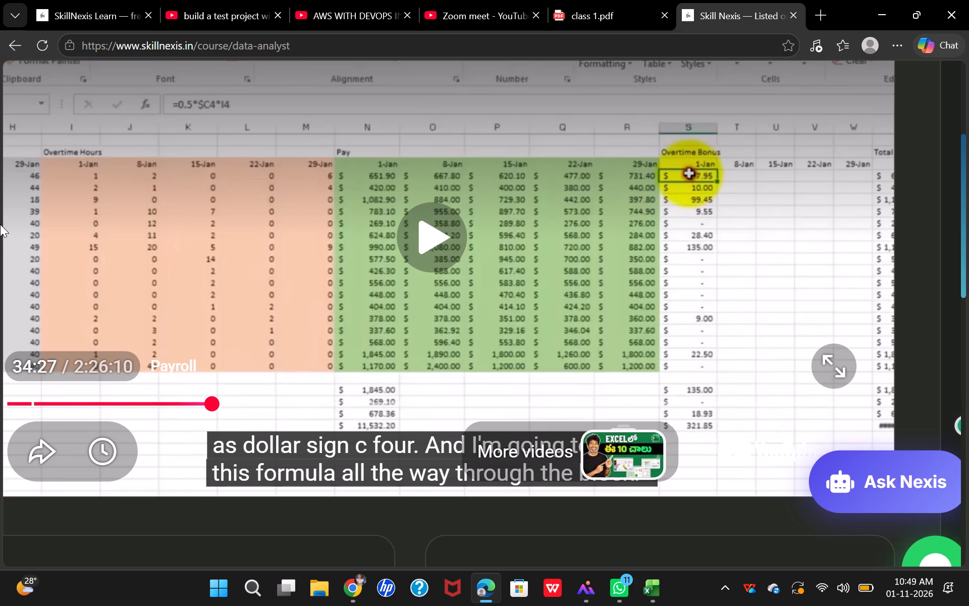
key(alt+Tab)
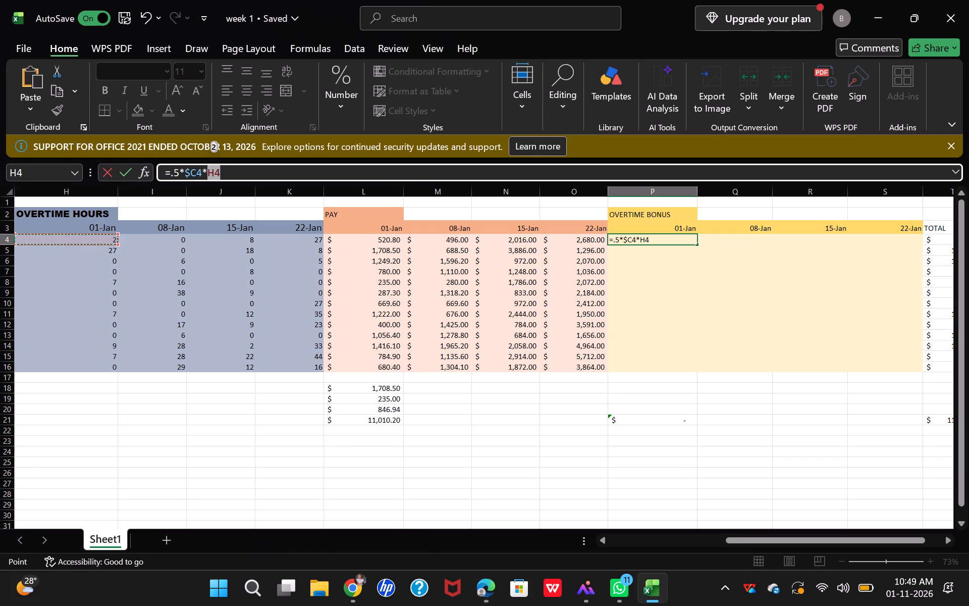
key(Return)
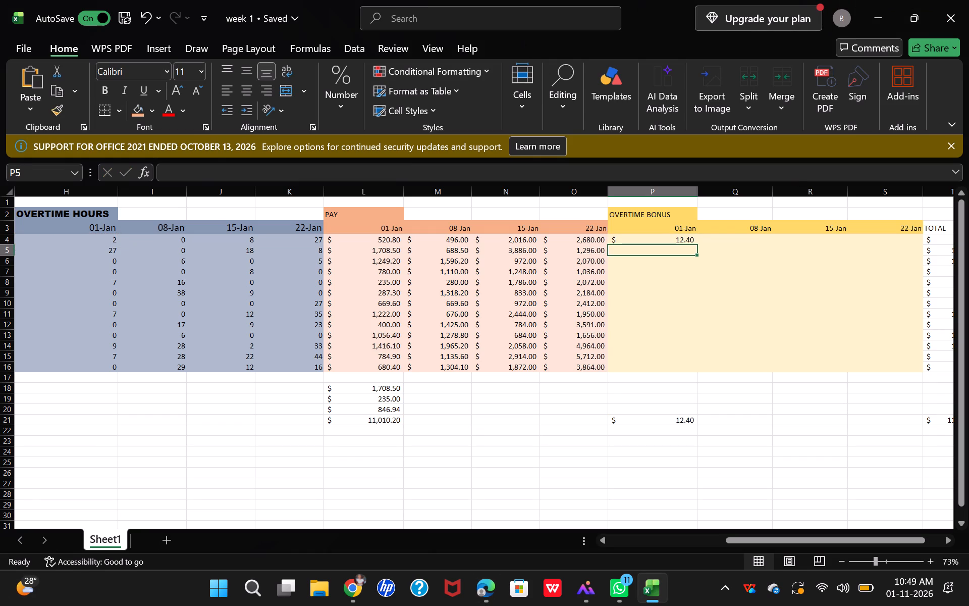
Fill the P4 overtime bonus formula down to P16, and extend the filled column across to S16.
click(689, 235)
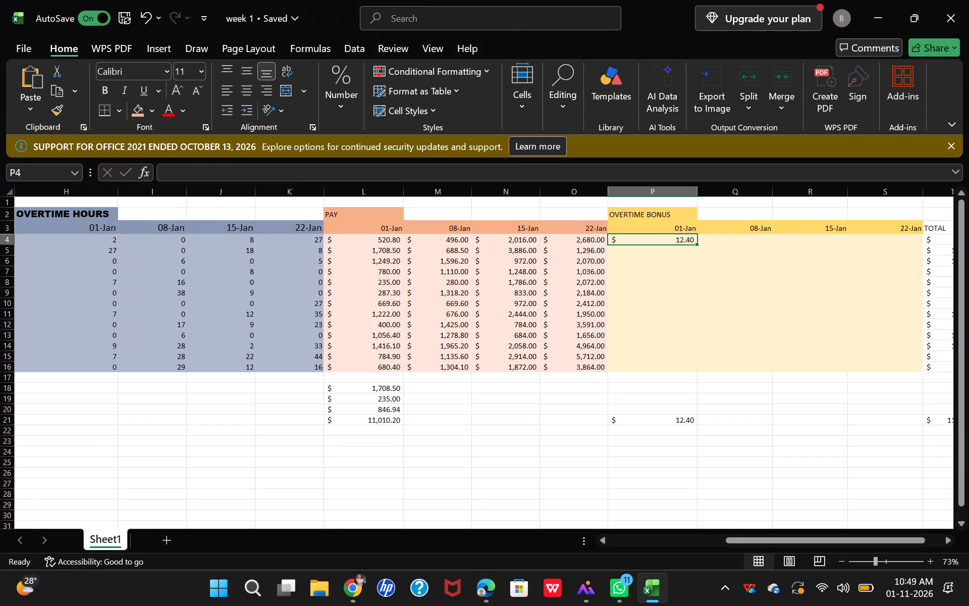
drag(694, 243, 698, 368)
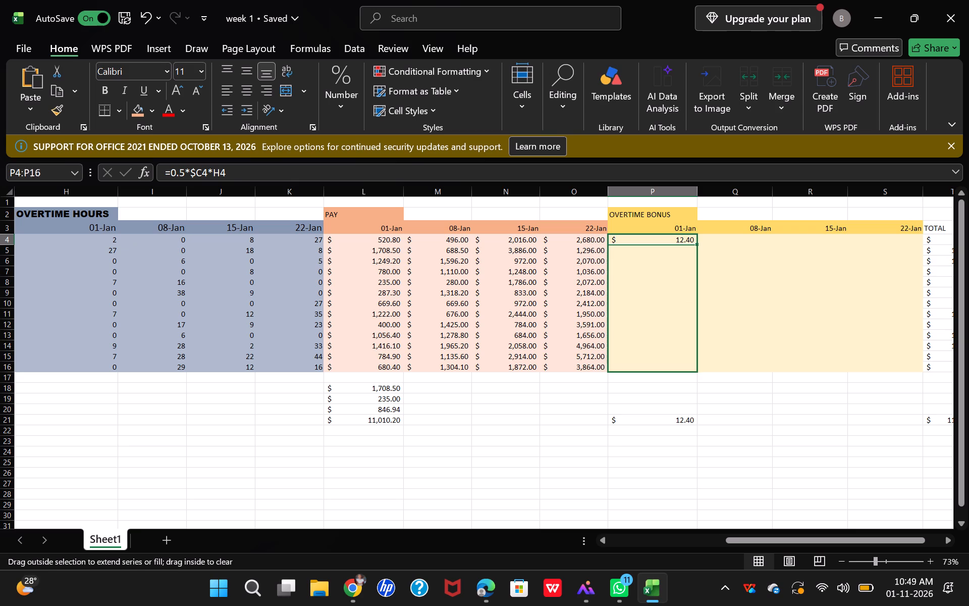
click(727, 314)
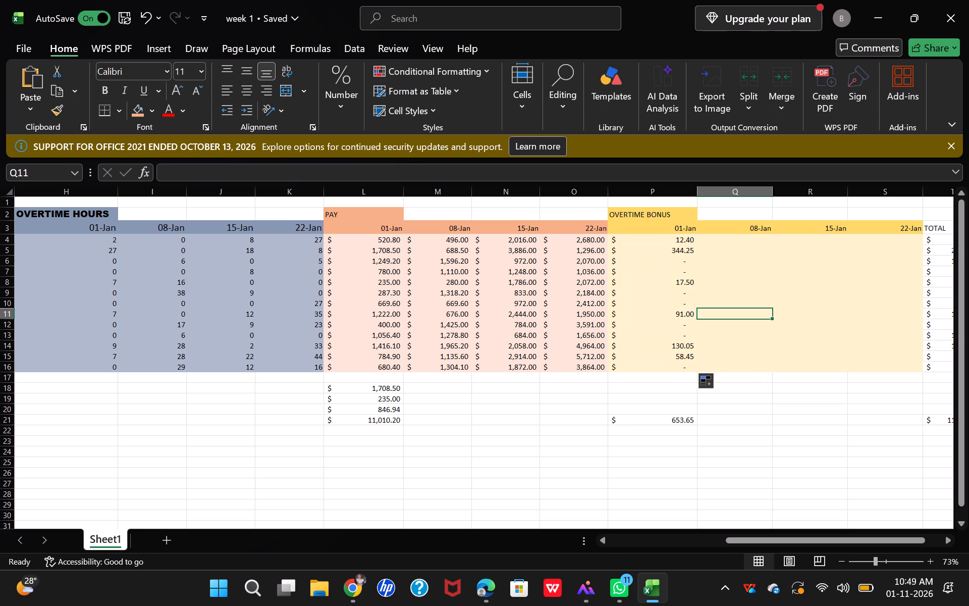
drag(684, 237, 680, 370)
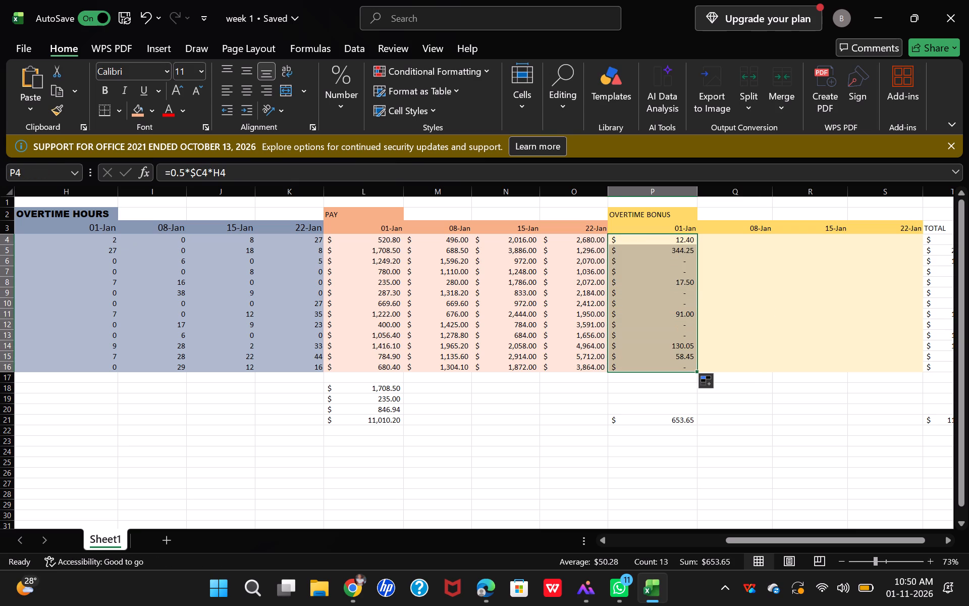
drag(696, 372, 903, 371)
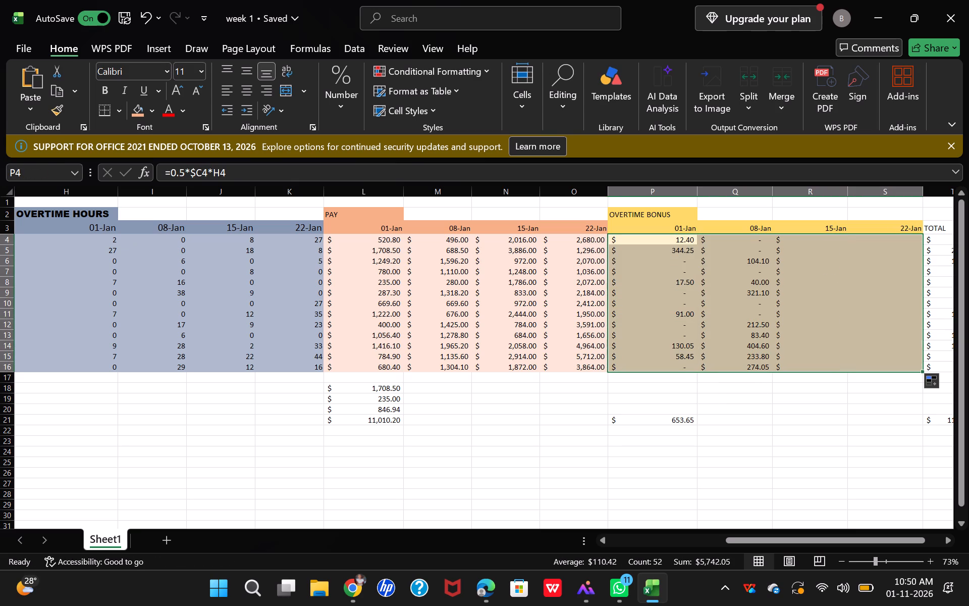
click(774, 313)
click(763, 295)
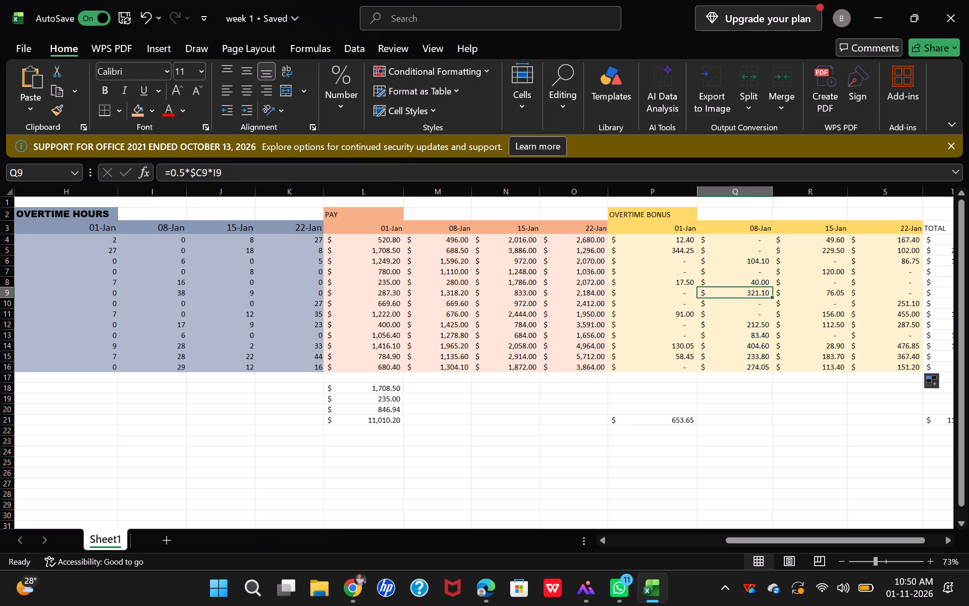
click(771, 256)
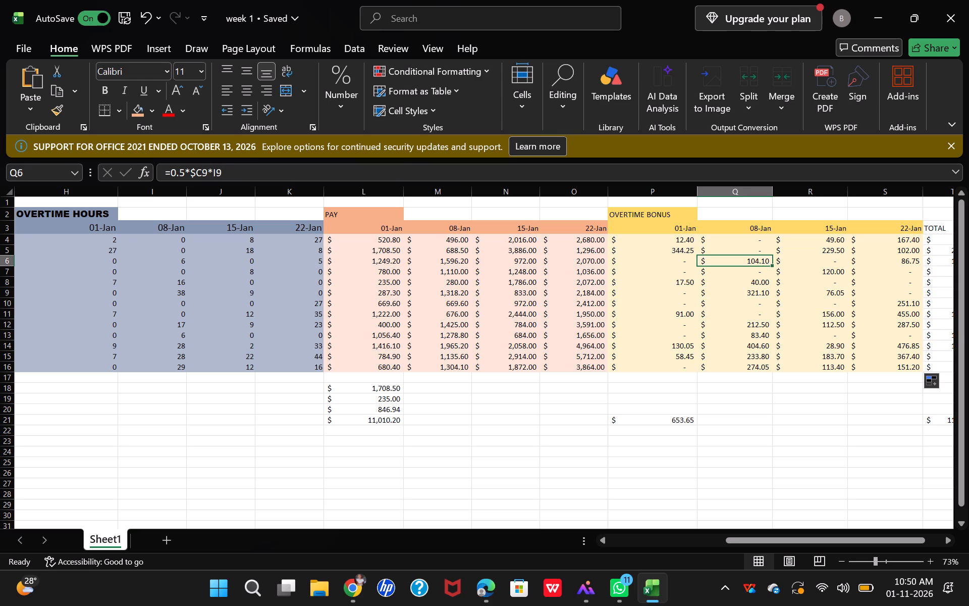
click(875, 278)
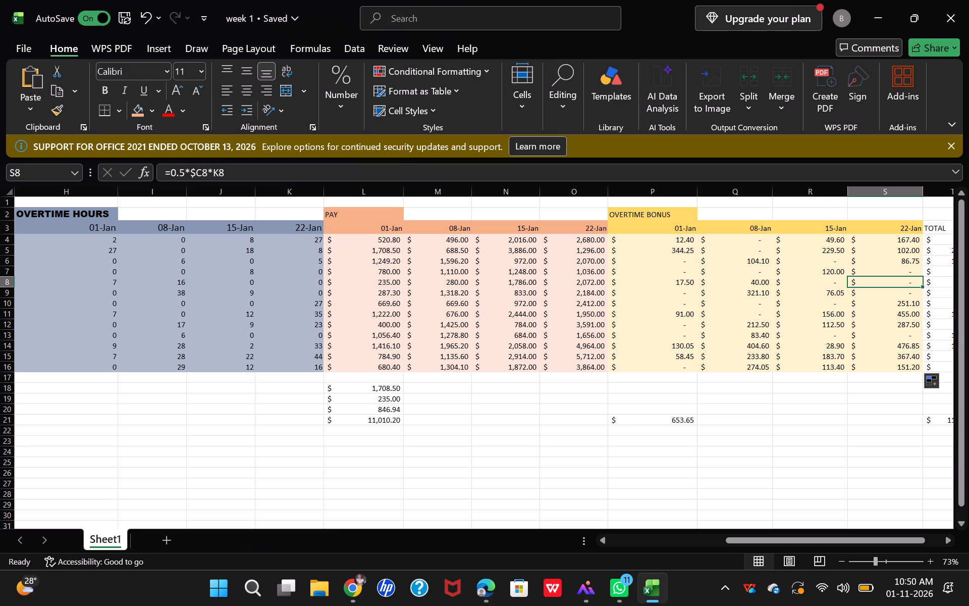
click(849, 334)
click(812, 348)
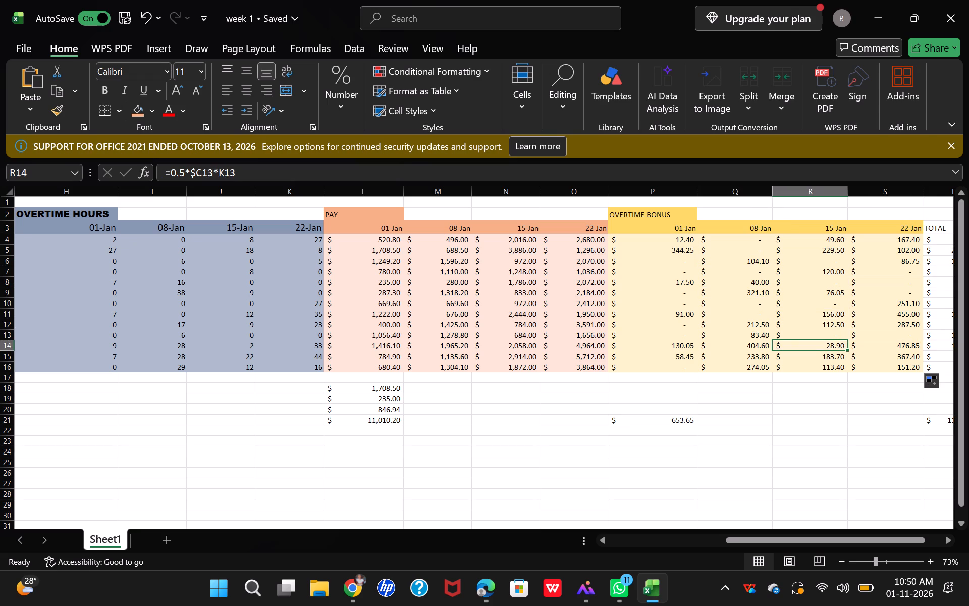
Edit the 01-Jan pay formula in L4 to lock the hourly wage column, making it =$C4*D4.
scroll(812, 348, left, 1)
click(387, 238)
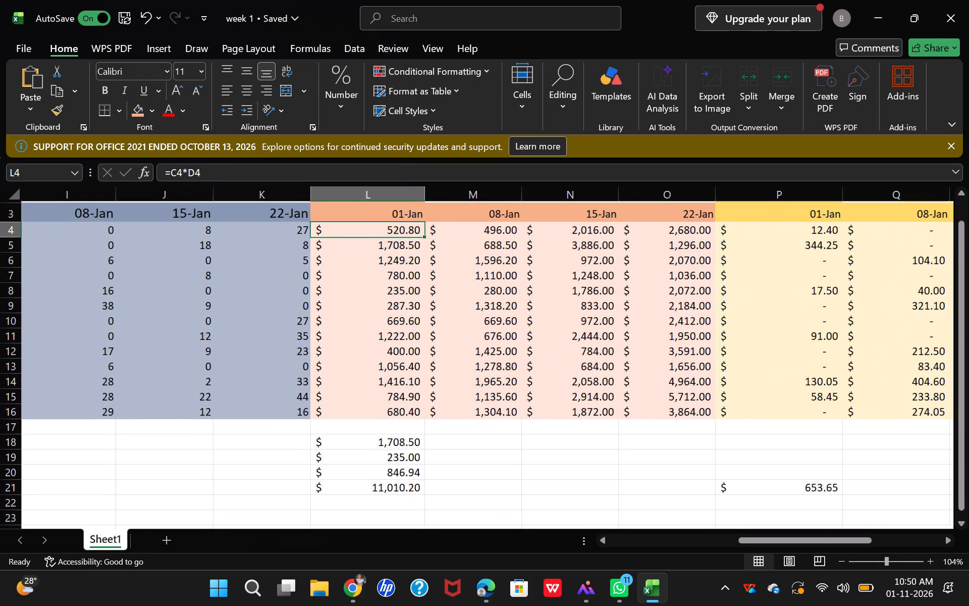
click(174, 167)
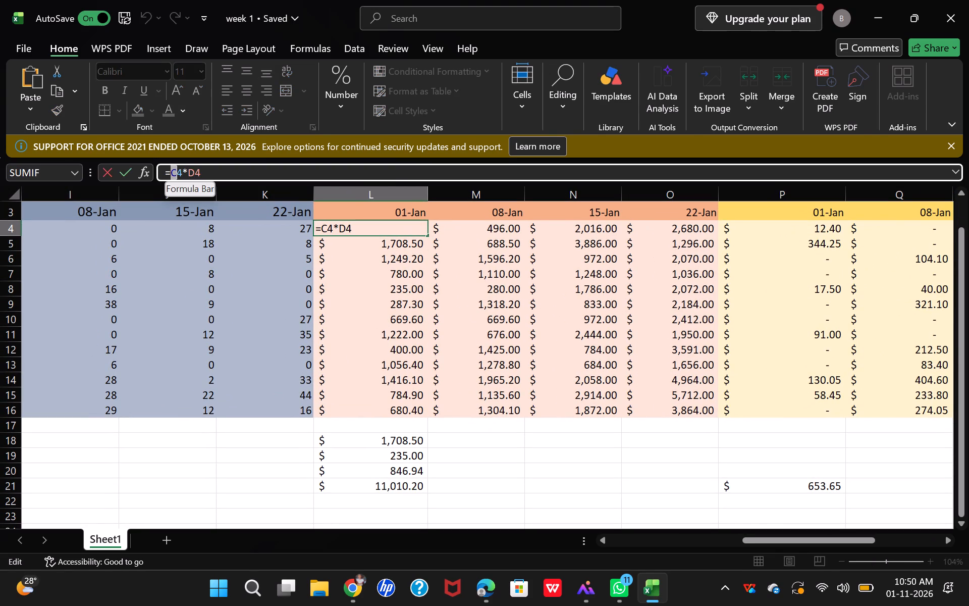
scroll(335, 311, up, 3)
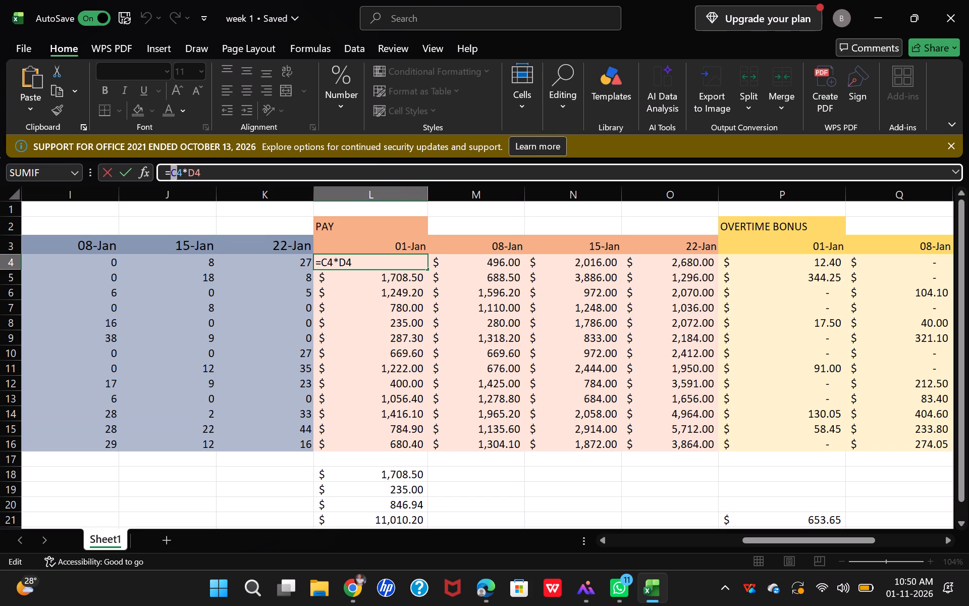
key(shift+dollar)
scroll(211, 252, right, 4)
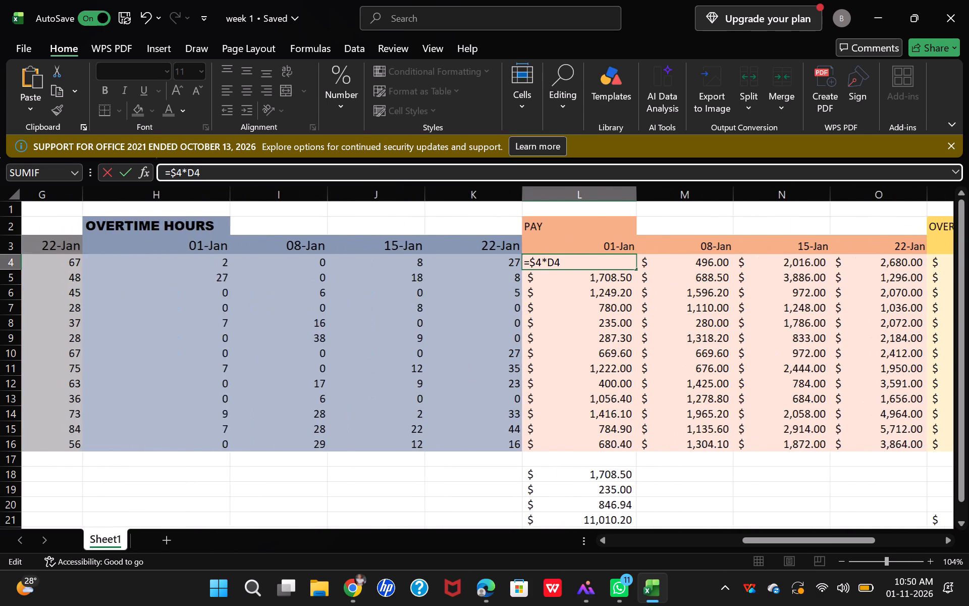
scroll(211, 252, right, 5)
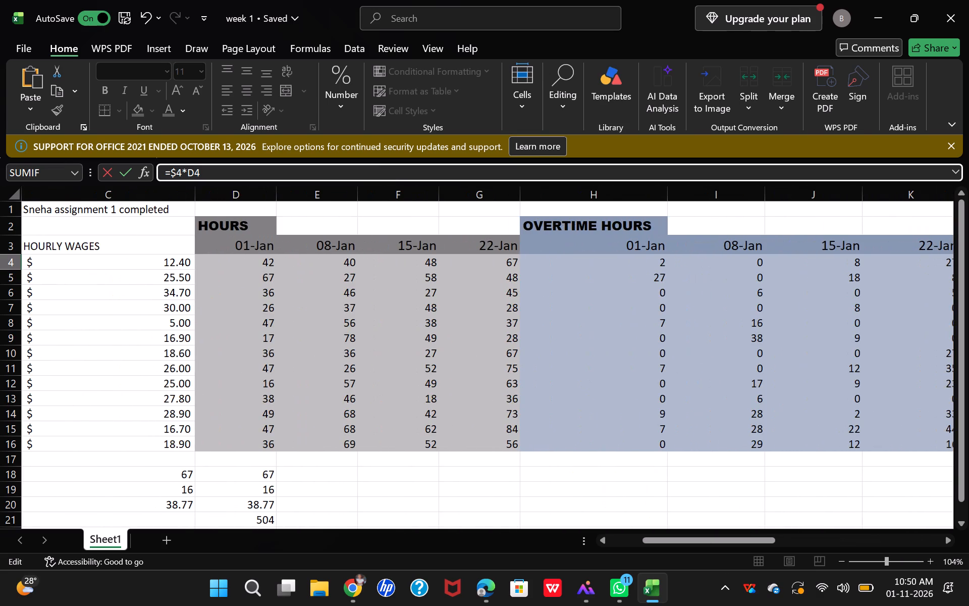
scroll(211, 252, right, 1)
scroll(211, 252, left, 6)
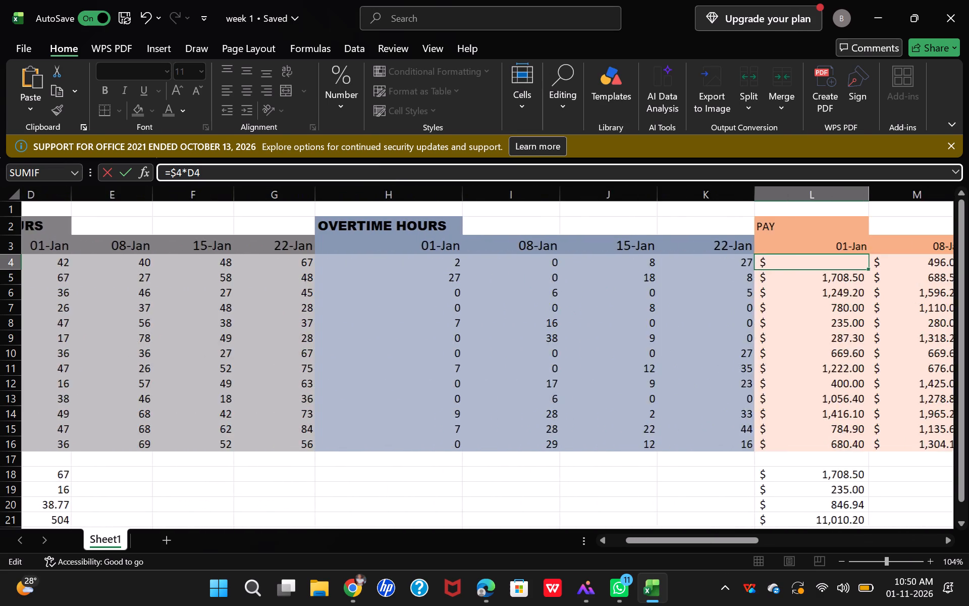
scroll(211, 252, left, 5)
scroll(211, 252, right, 1)
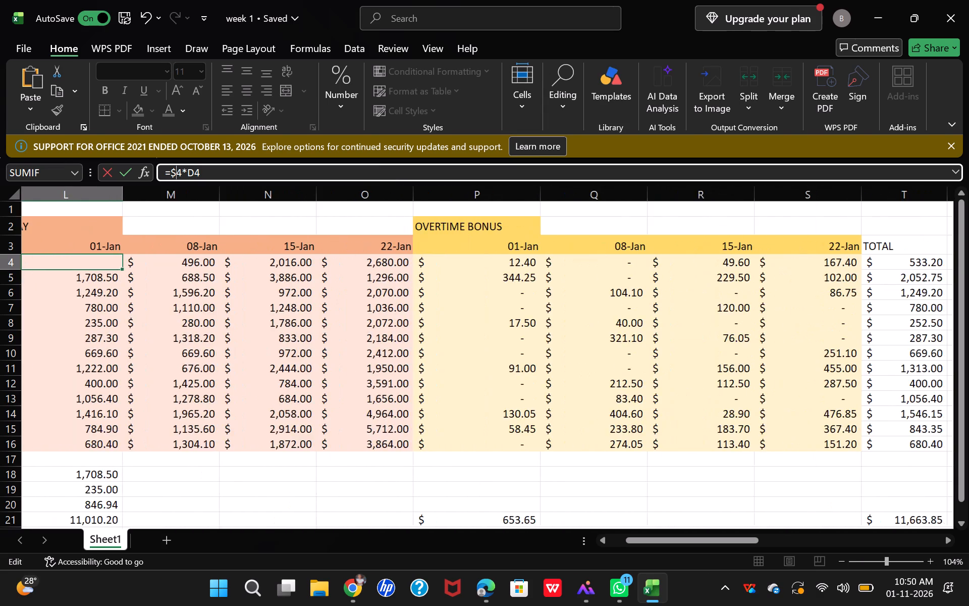
scroll(211, 252, right, 3)
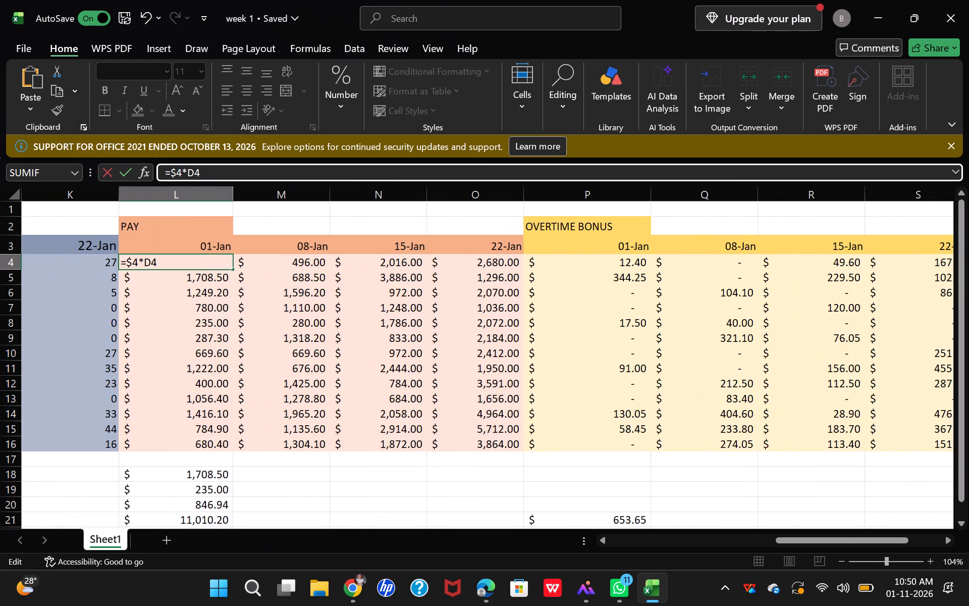
key(c)
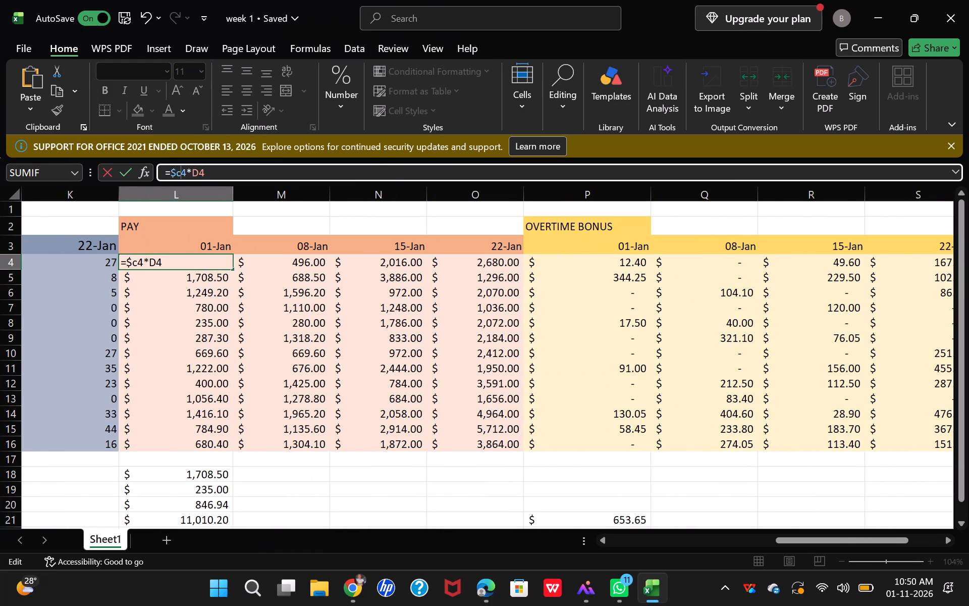
key(BackSpace)
key(shift+c)
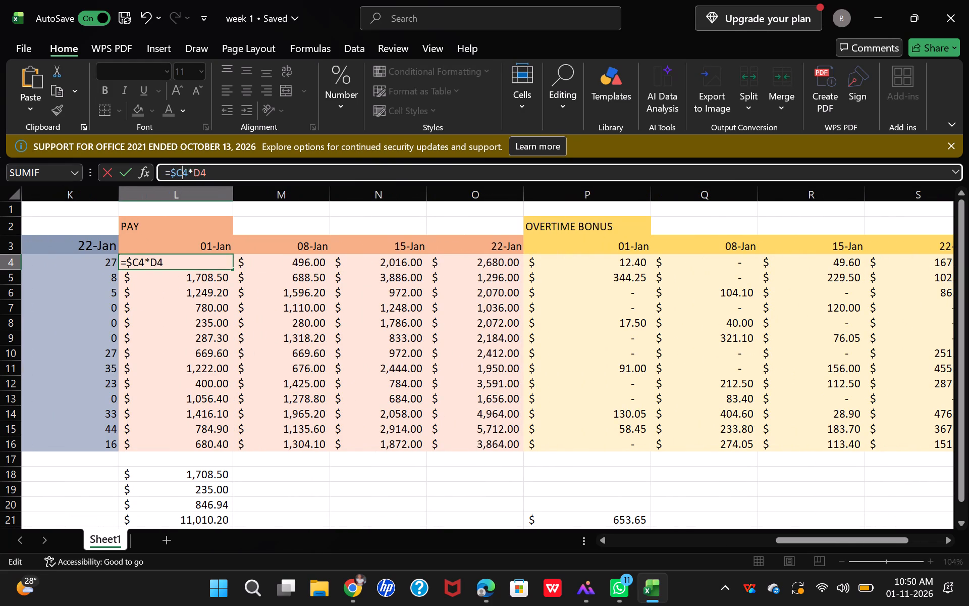
key(Return)
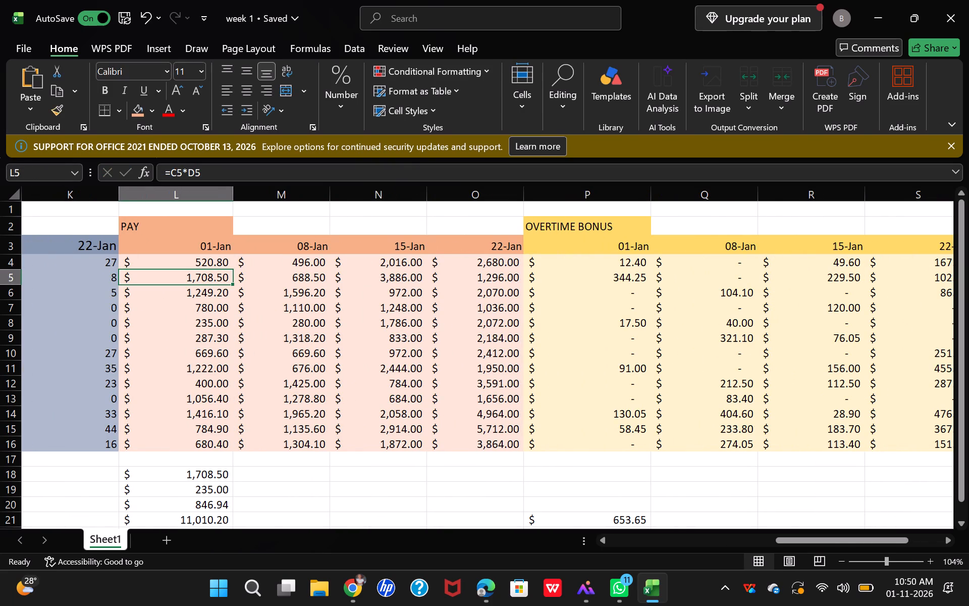
Fill the L4 pay formula down the 01-Jan pay column to L16.
click(193, 260)
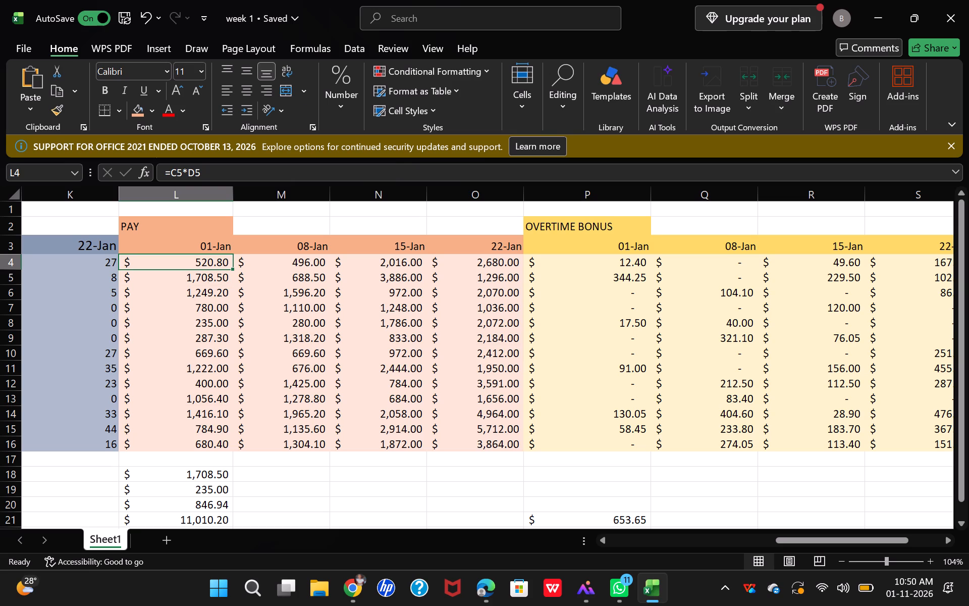
drag(230, 271, 221, 445)
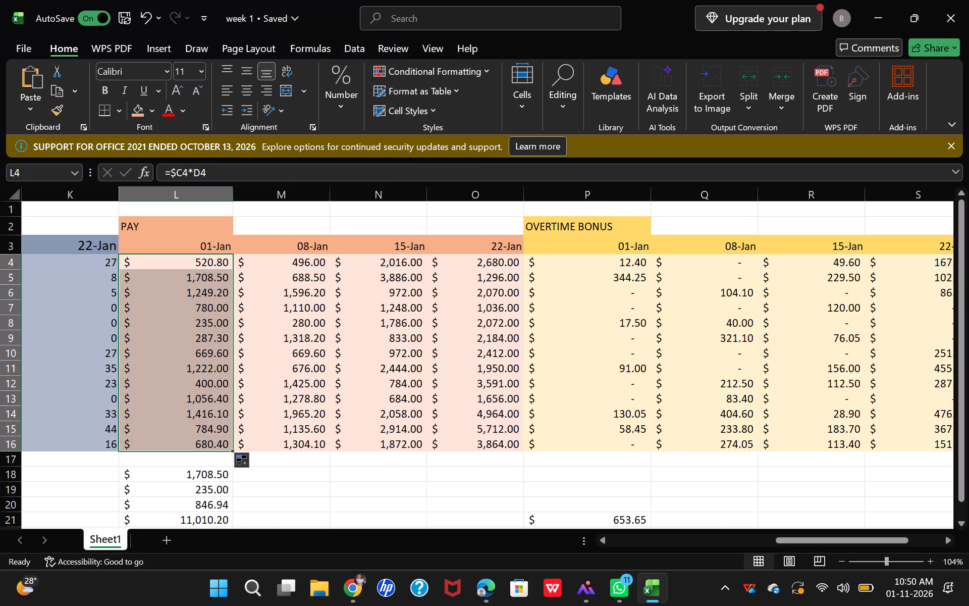
click(252, 312)
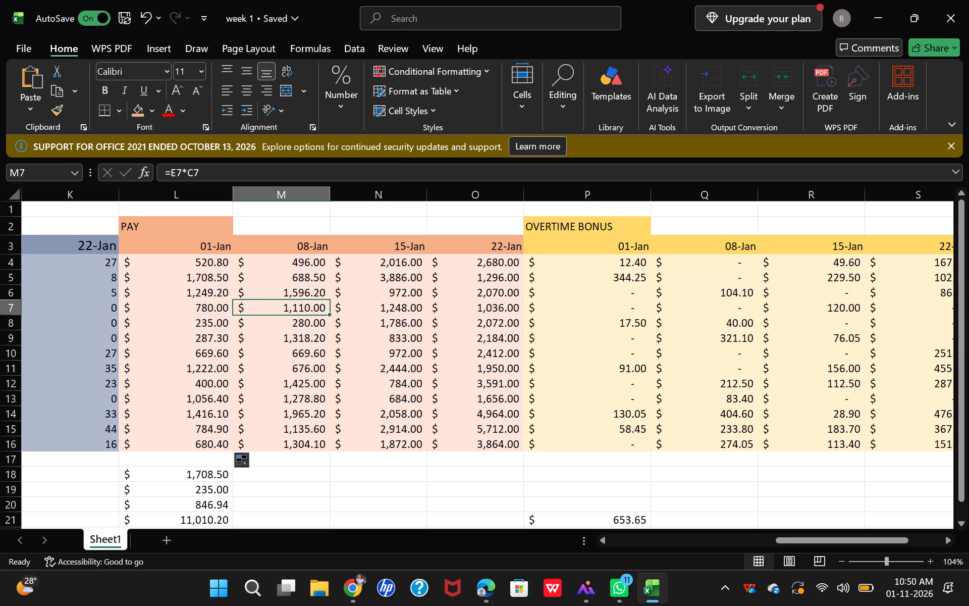
click(214, 262)
click(220, 264)
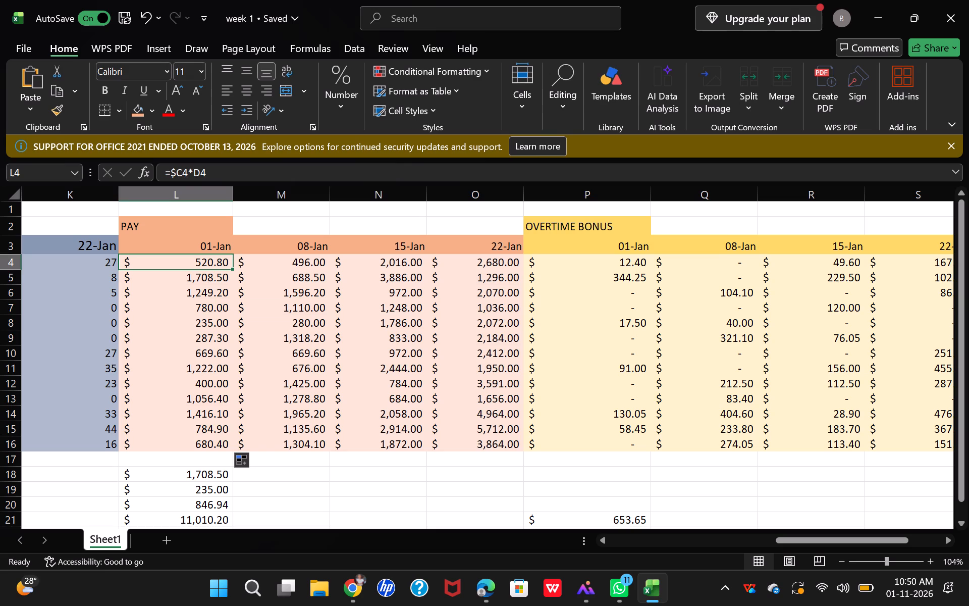
click(202, 310)
click(336, 287)
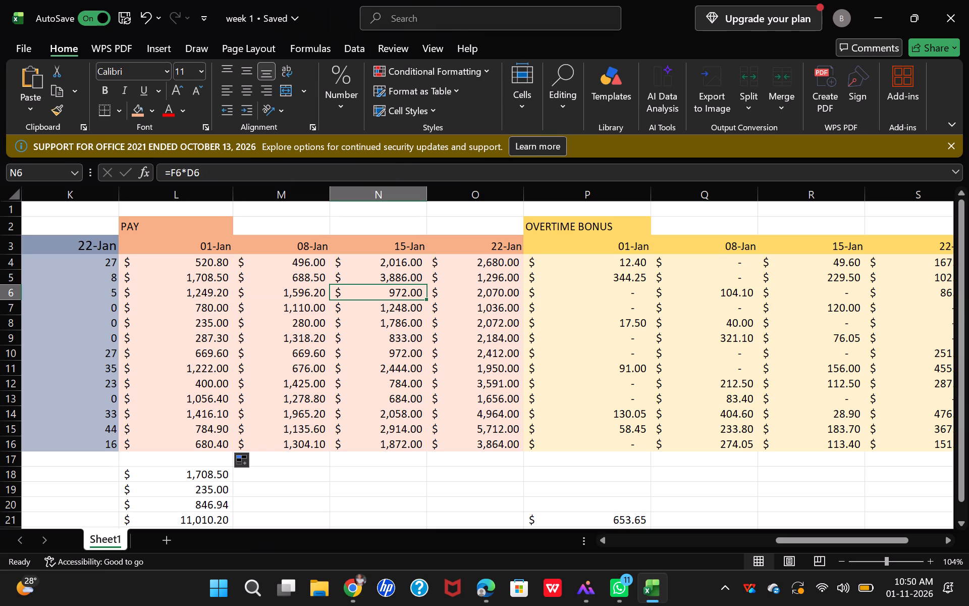
key(Escape)
click(220, 263)
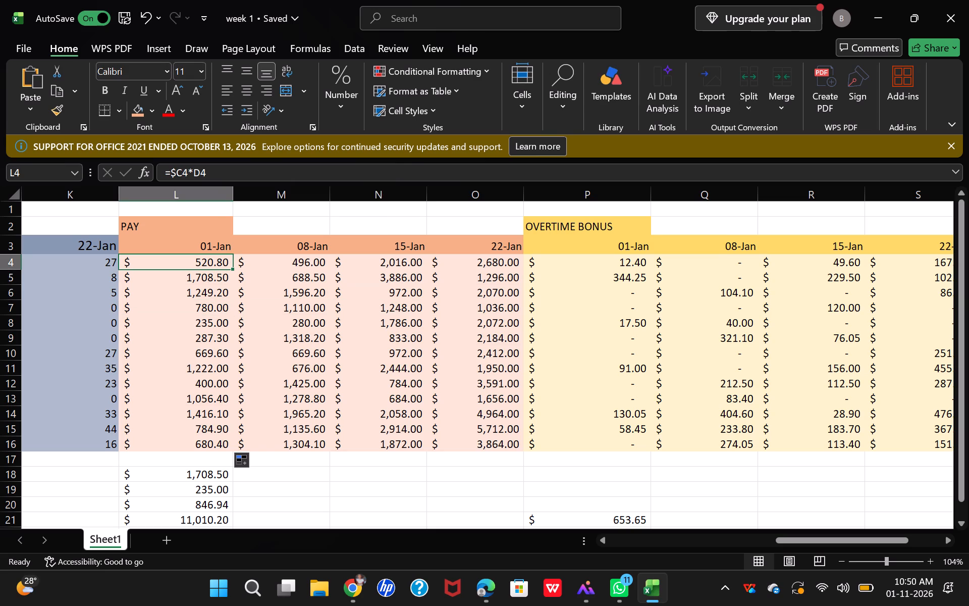
drag(230, 268, 220, 416)
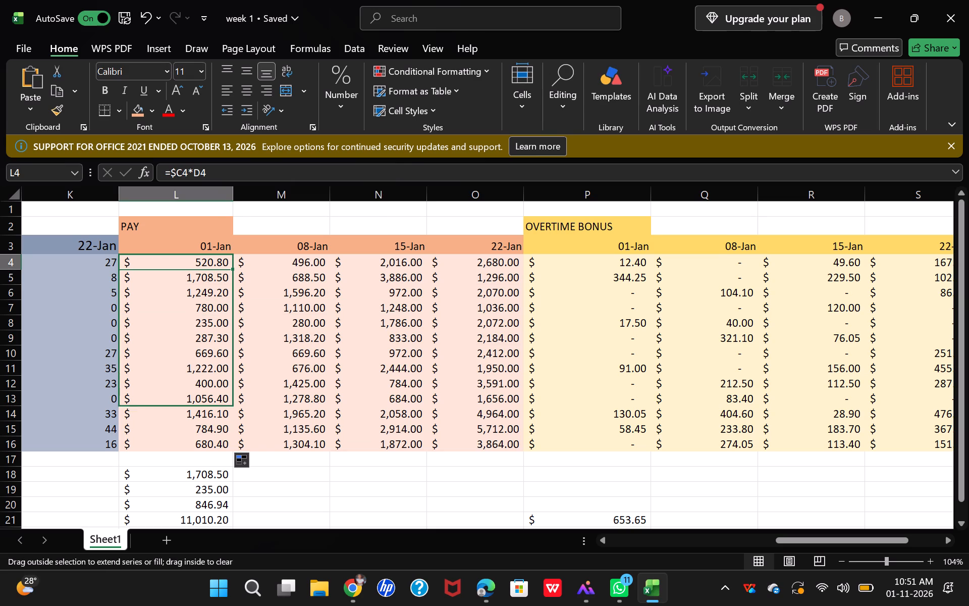
drag(220, 416, 214, 446)
click(314, 371)
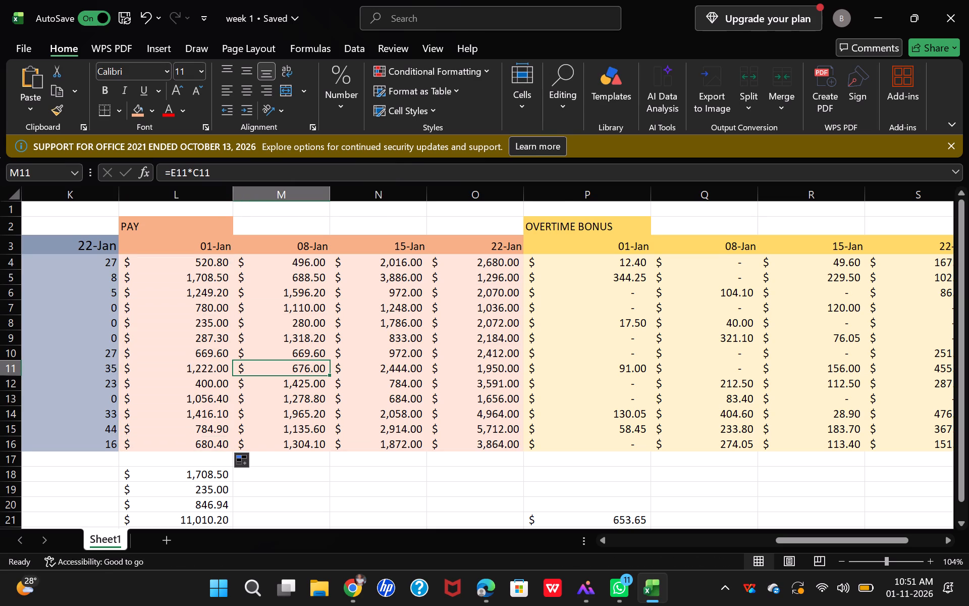
Fill the L4 pay formula across row 4 through the 08-Jan and 15-Jan pay columns to N4.
scroll(606, 333, left, 5)
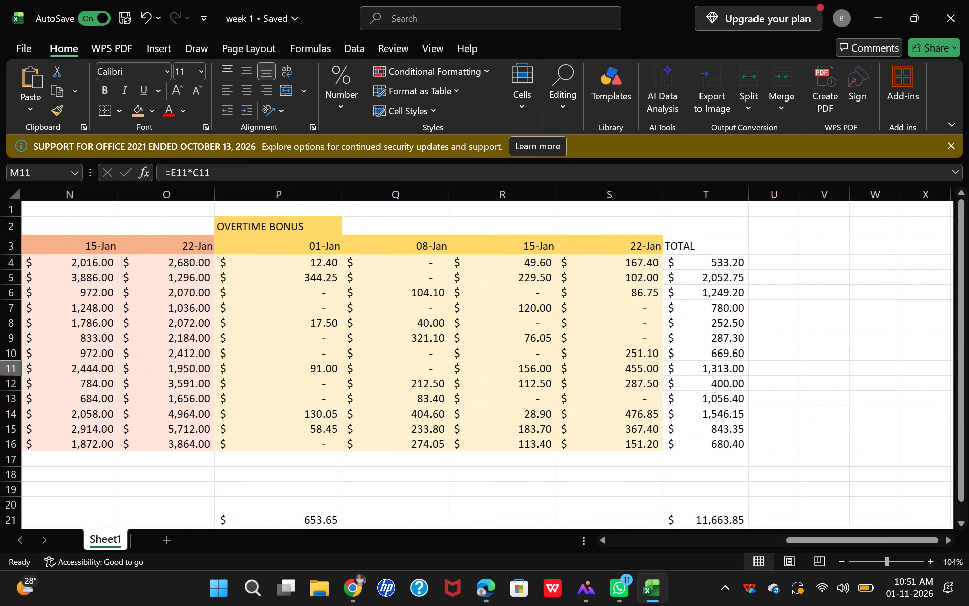
click(41, 341)
scroll(104, 331, right, 8)
scroll(116, 328, left, 3)
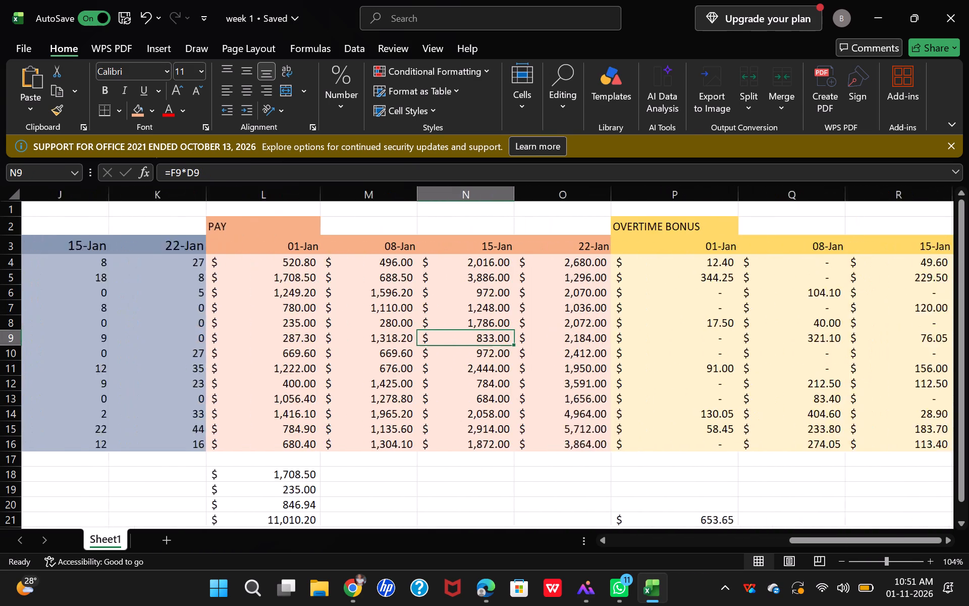
scroll(130, 327, left, 2)
click(257, 260)
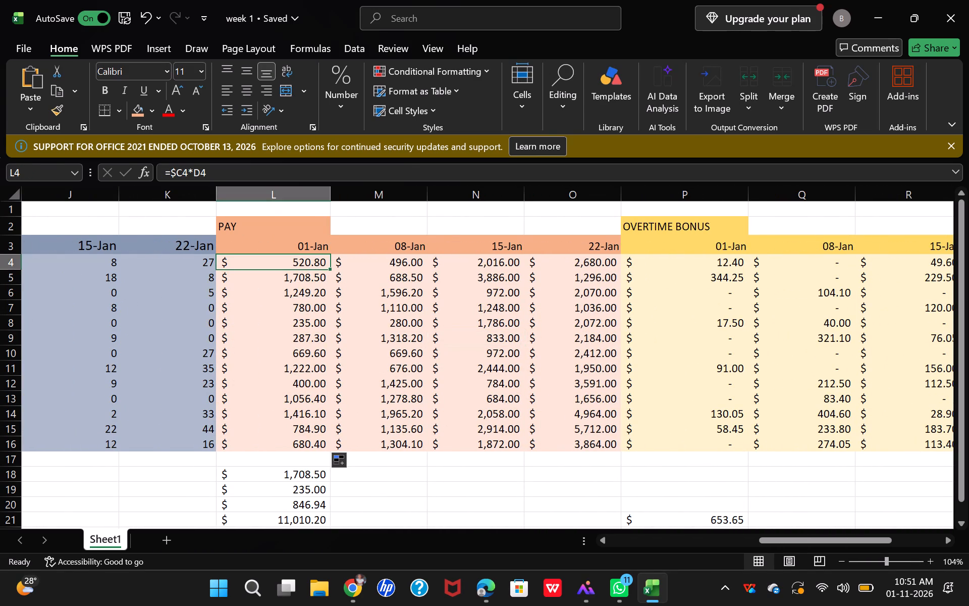
drag(330, 267, 365, 280)
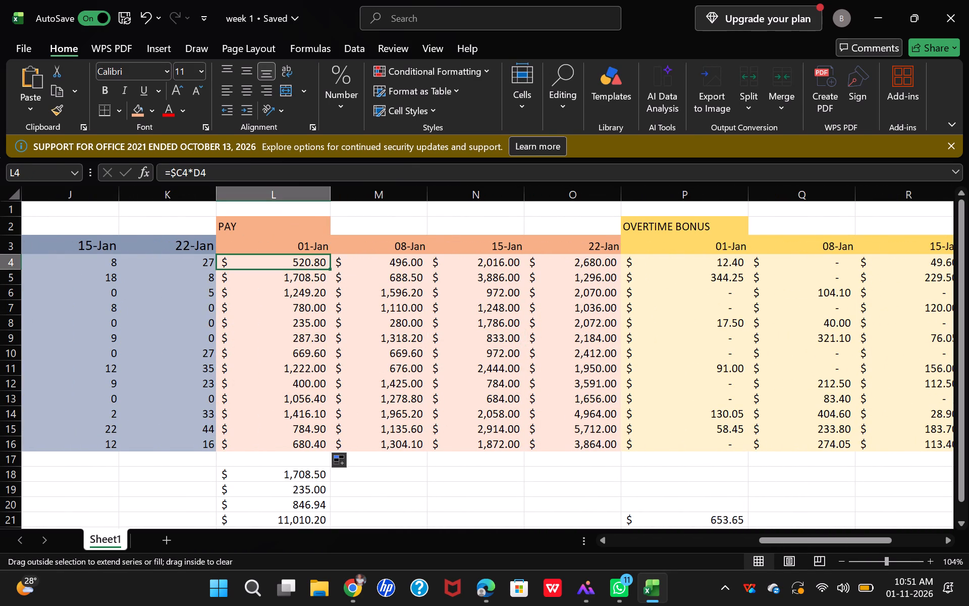
drag(365, 280, 571, 314)
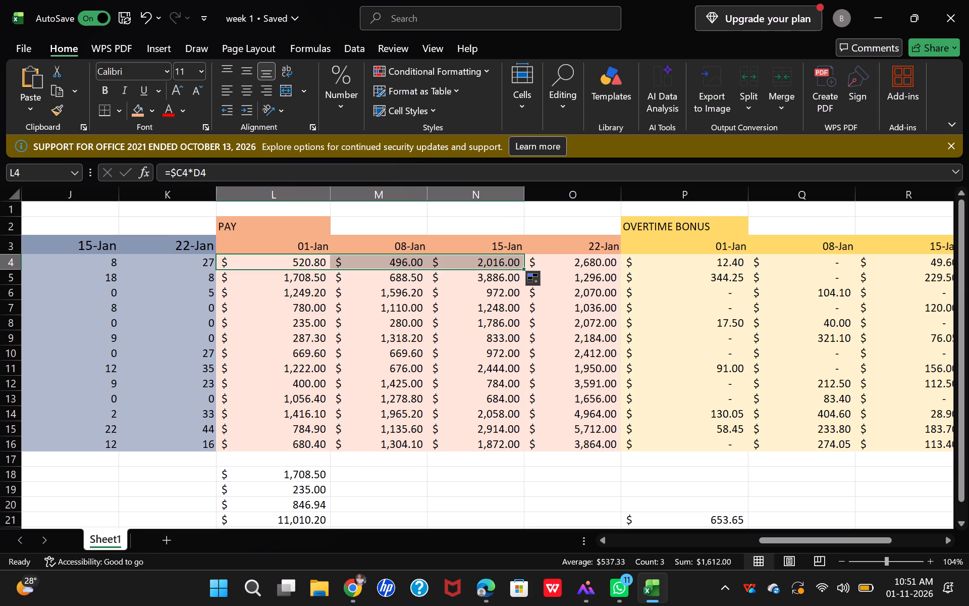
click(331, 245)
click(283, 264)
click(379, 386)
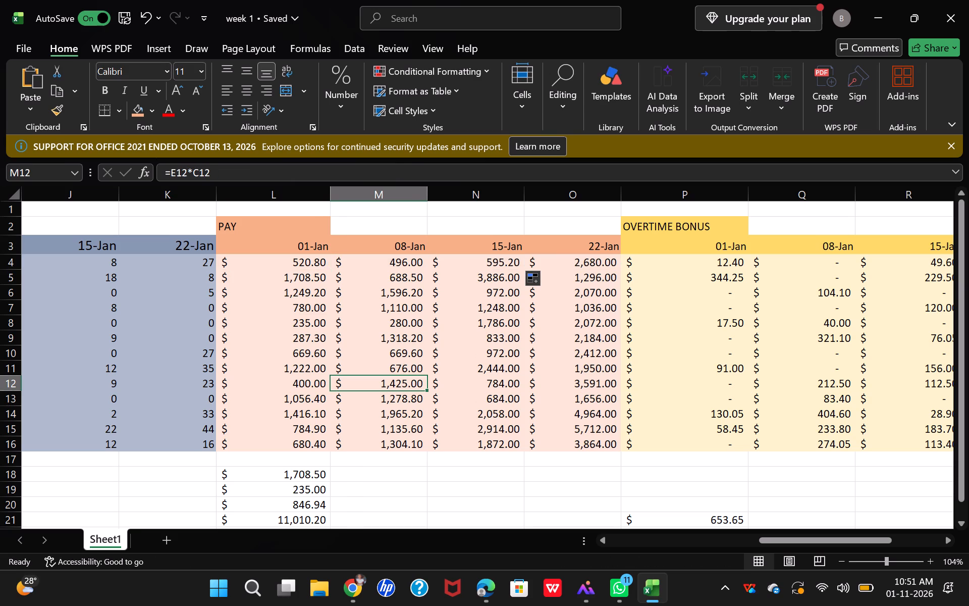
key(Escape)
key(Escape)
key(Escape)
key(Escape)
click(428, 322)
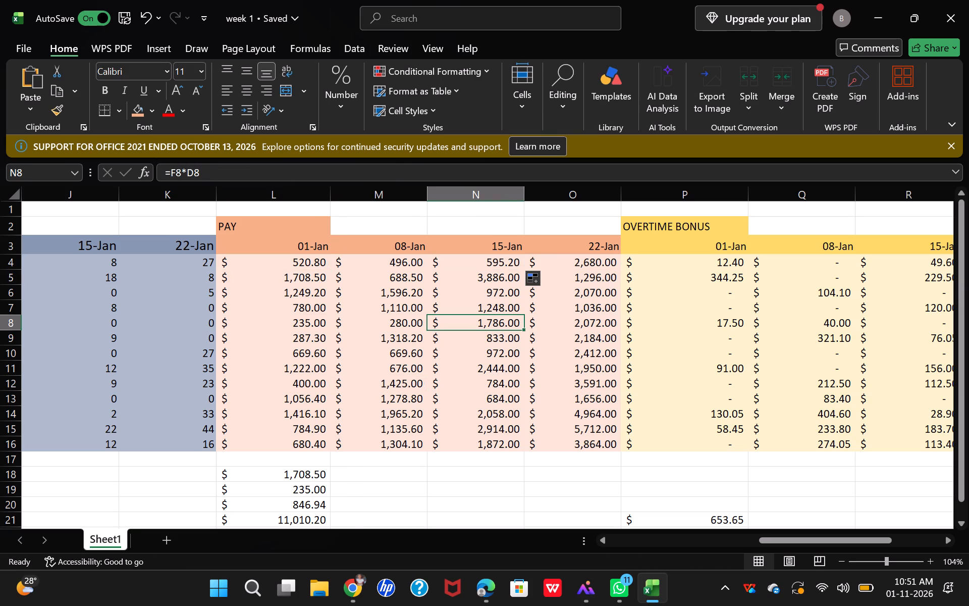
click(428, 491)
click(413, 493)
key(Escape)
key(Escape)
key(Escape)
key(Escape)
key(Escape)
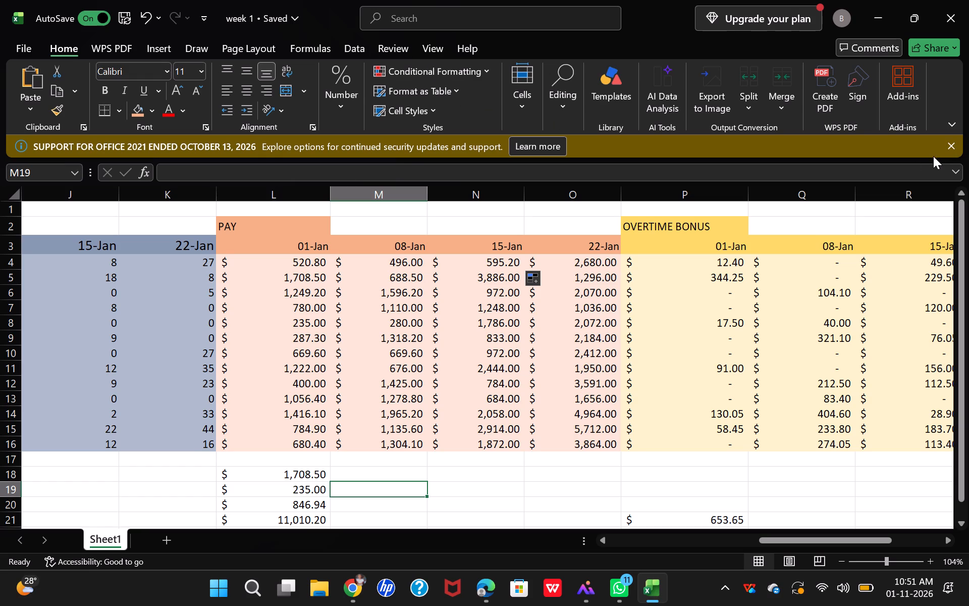
Dismiss the Office 2021 end-of-support notice.
click(949, 150)
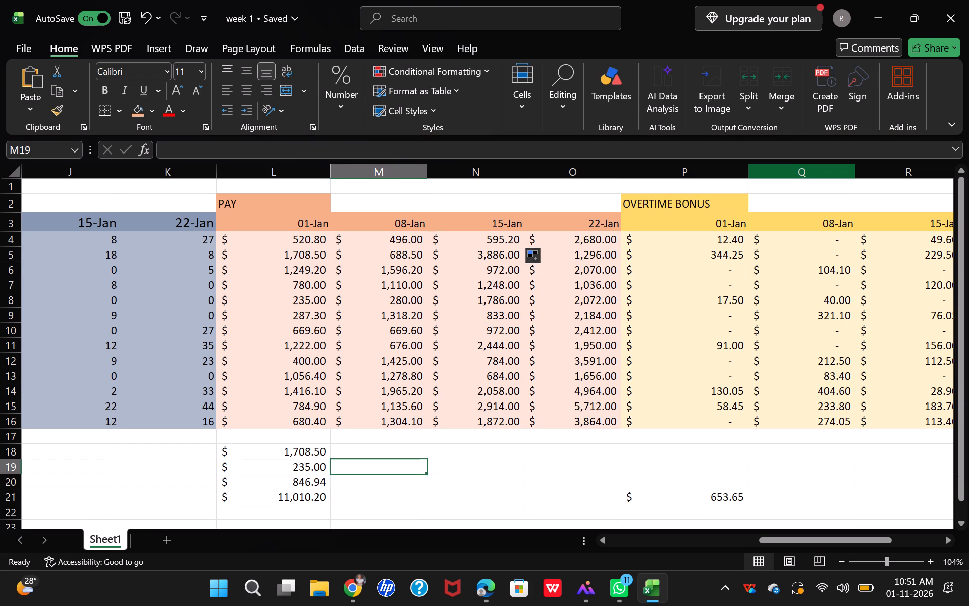
Examine the formulas in the pay columns for 01-Jan, 08-Jan and 15-Jan, checking how each references the hourly wage.
click(253, 236)
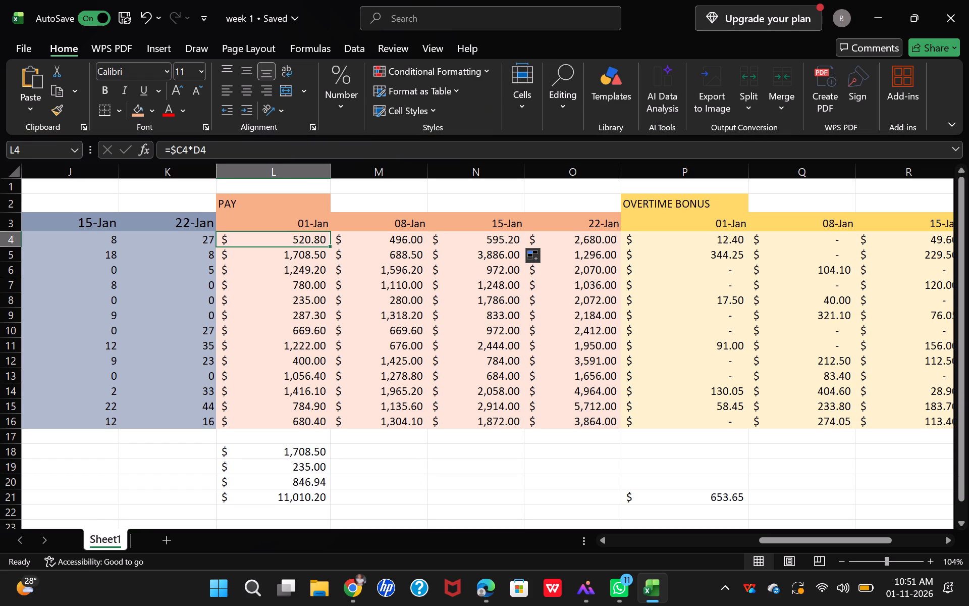
double_click(313, 241)
click(309, 257)
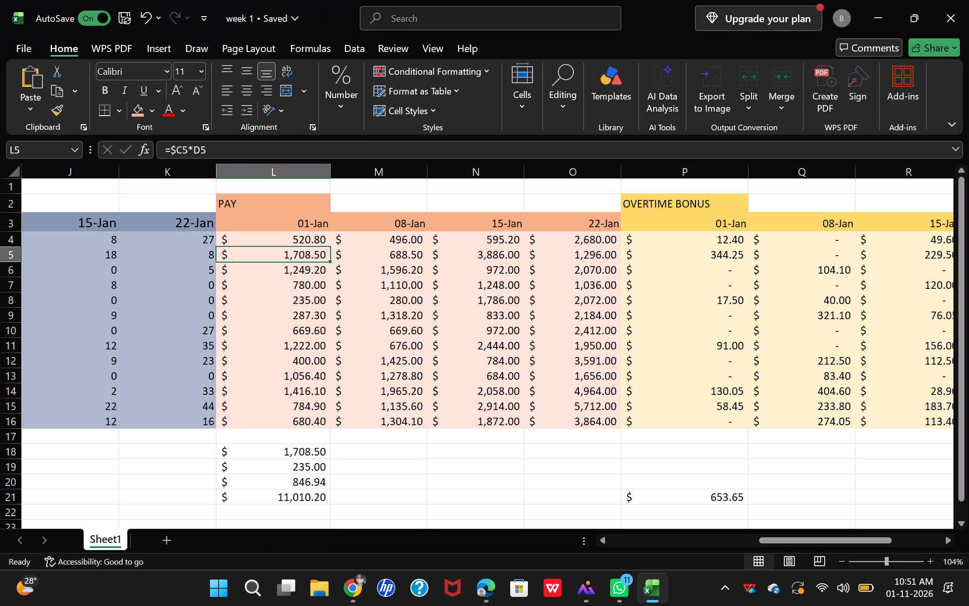
click(288, 262)
double_click(288, 252)
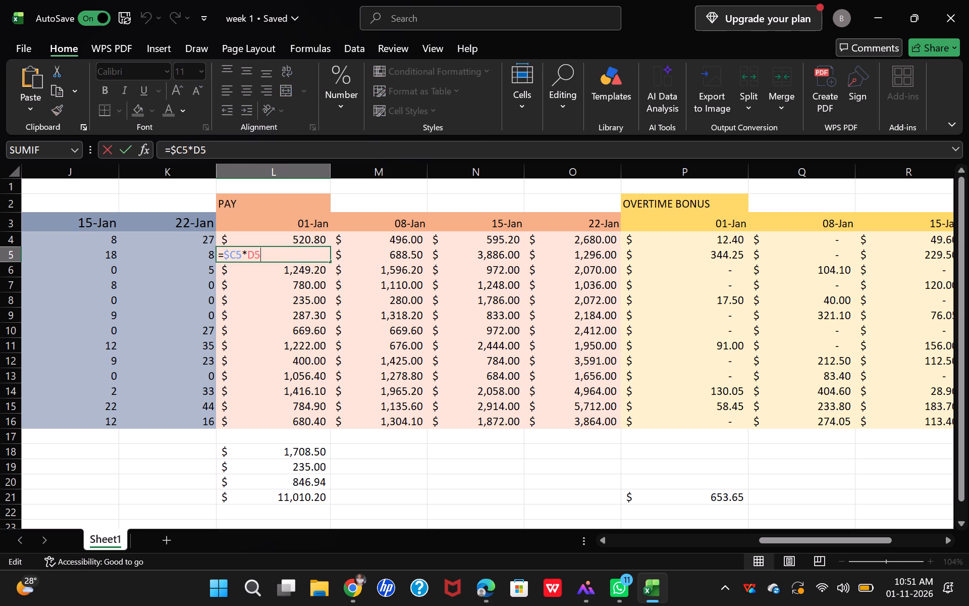
double_click(288, 312)
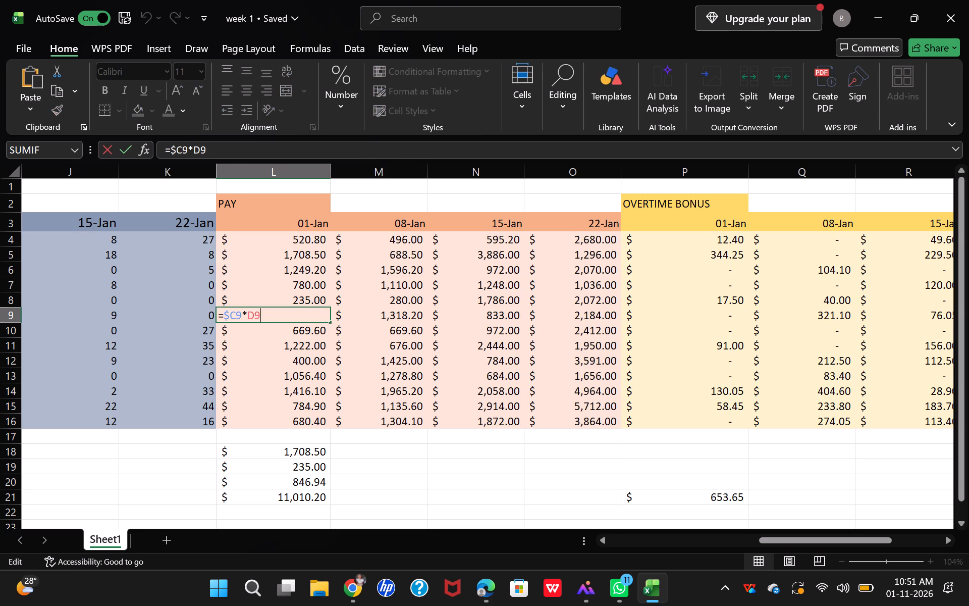
double_click(445, 297)
click(461, 321)
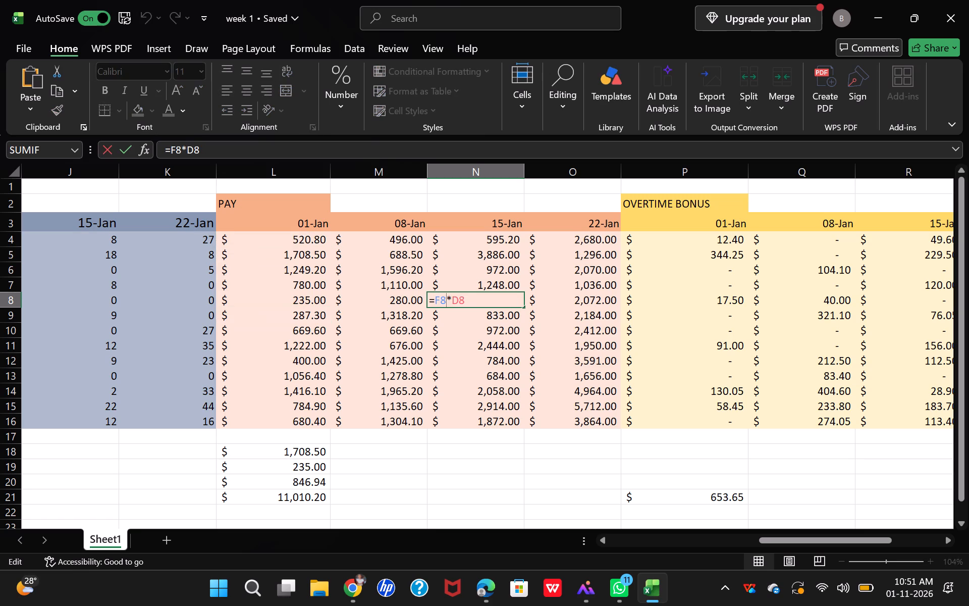
double_click(372, 242)
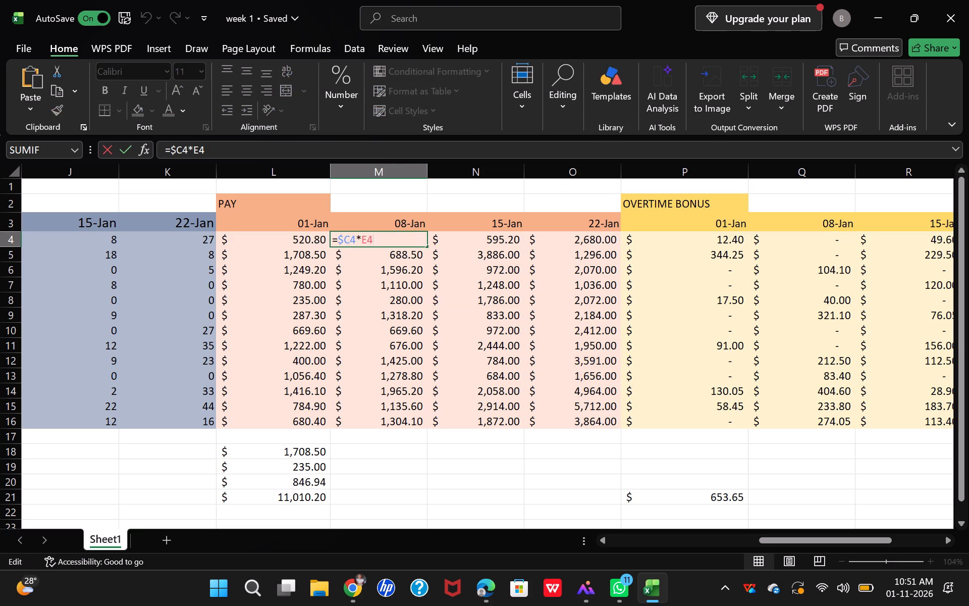
double_click(355, 278)
double_click(389, 293)
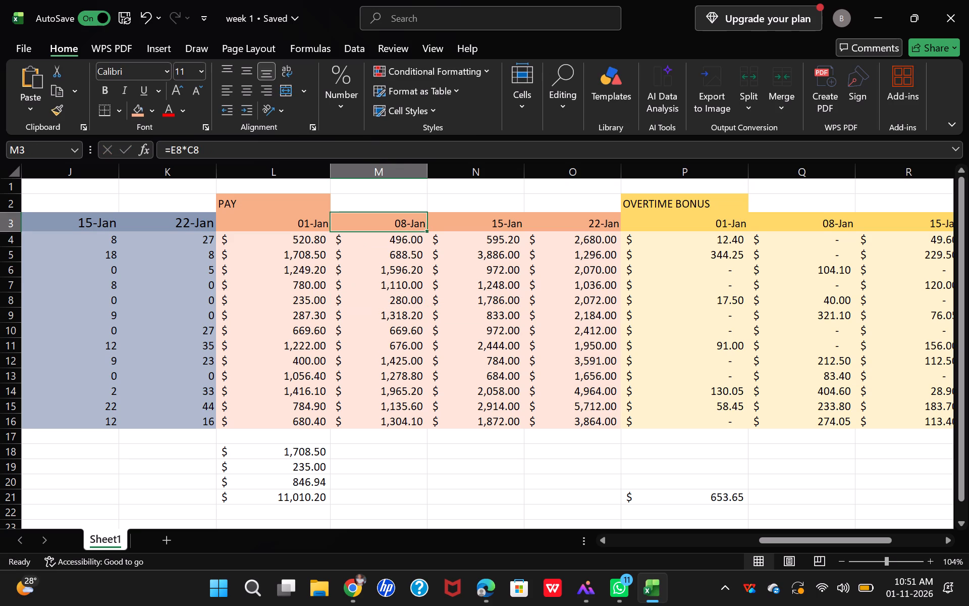
double_click(387, 303)
click(385, 336)
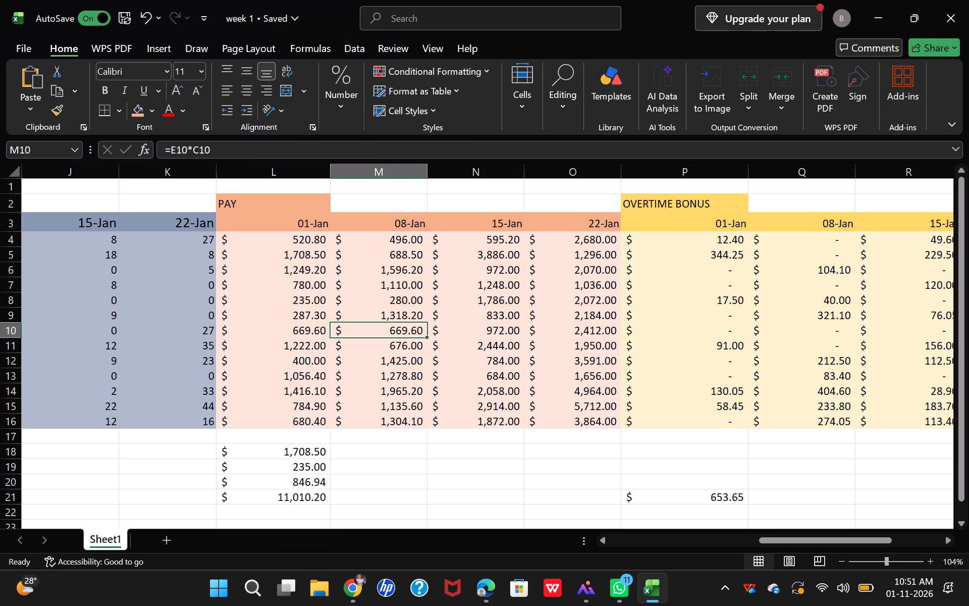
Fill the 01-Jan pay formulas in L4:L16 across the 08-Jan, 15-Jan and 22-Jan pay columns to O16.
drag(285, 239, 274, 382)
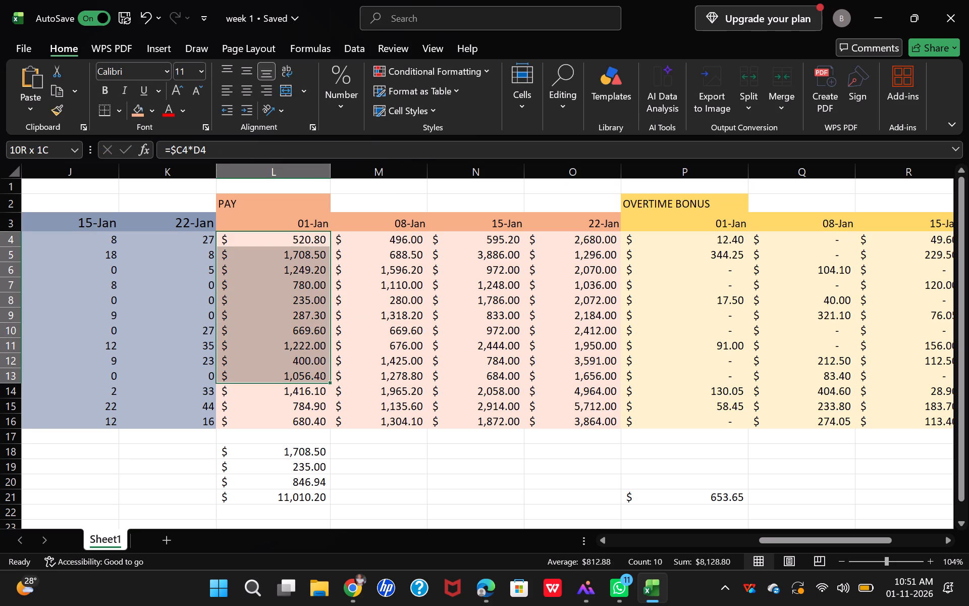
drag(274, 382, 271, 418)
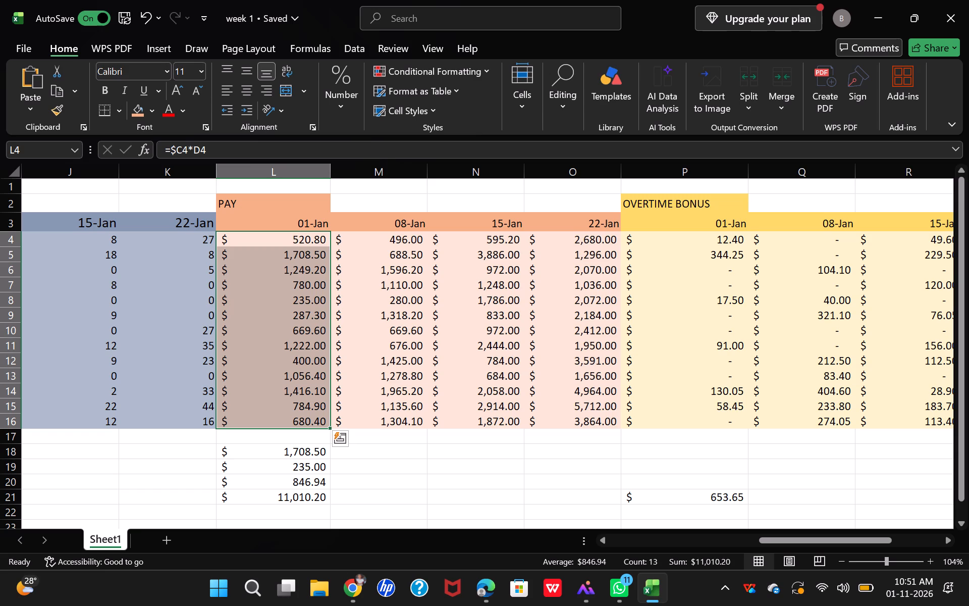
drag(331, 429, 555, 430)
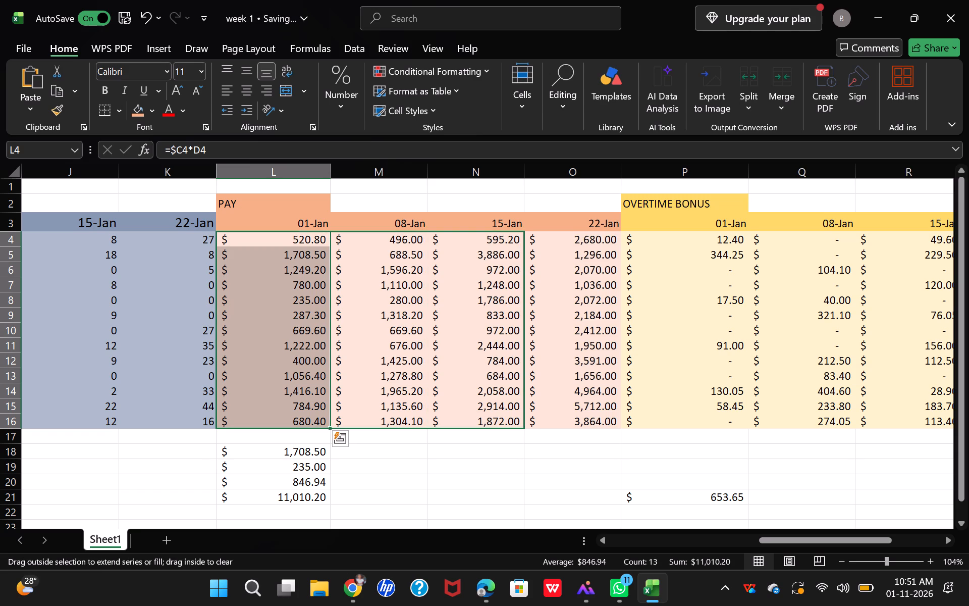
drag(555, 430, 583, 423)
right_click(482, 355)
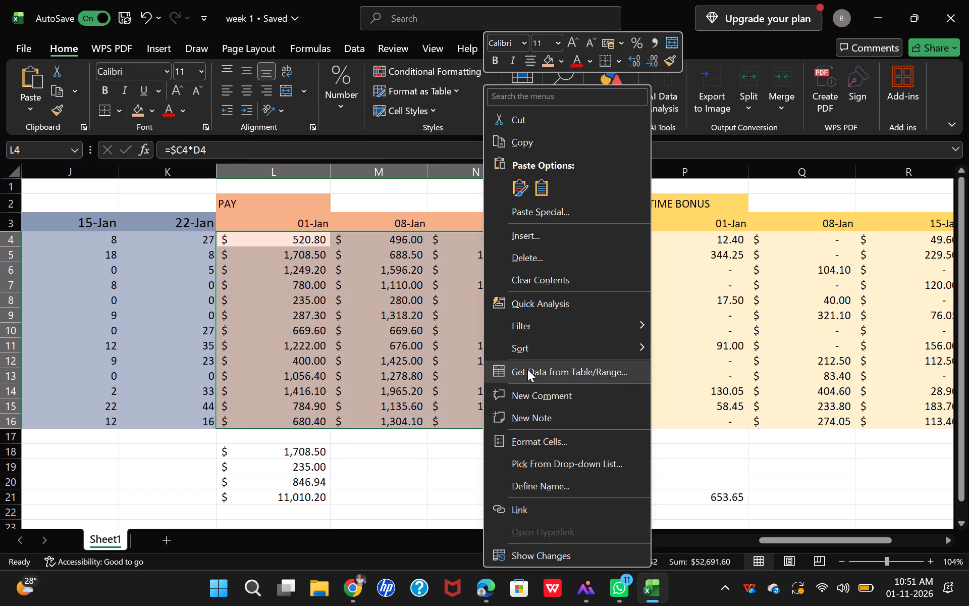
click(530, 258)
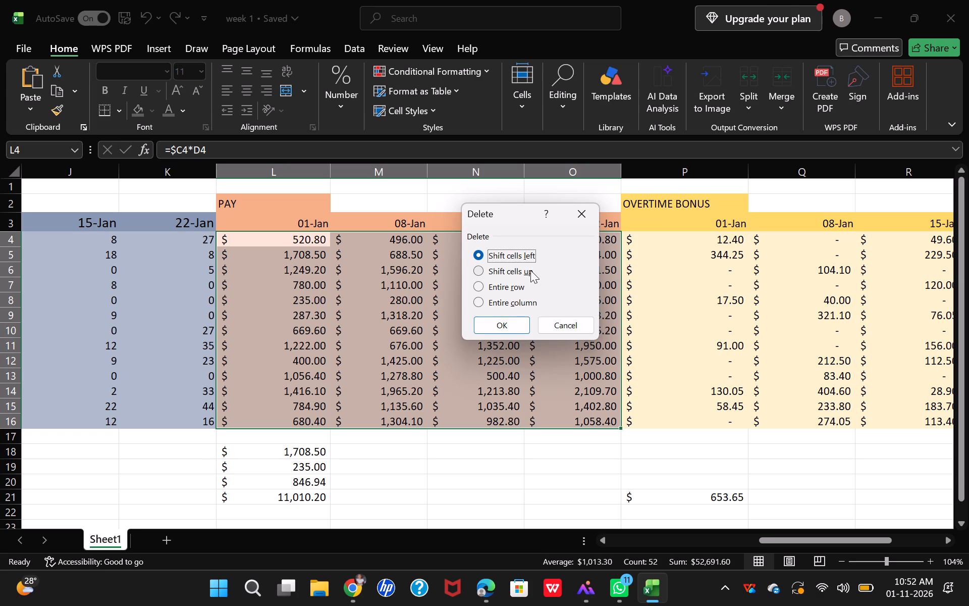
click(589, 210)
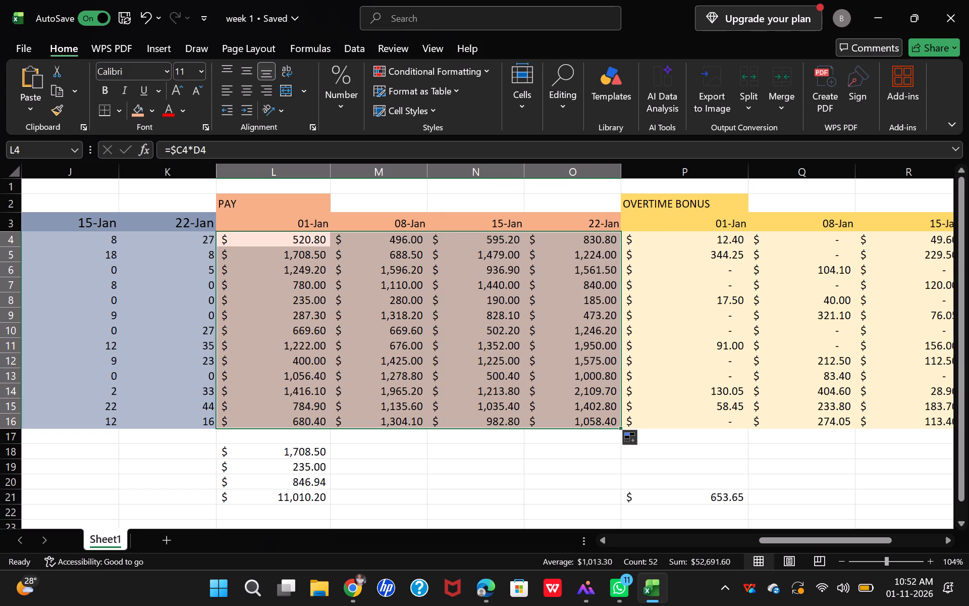
Clear the contents of the whole pay block L4:O16, keeping its formatting.
right_click(419, 325)
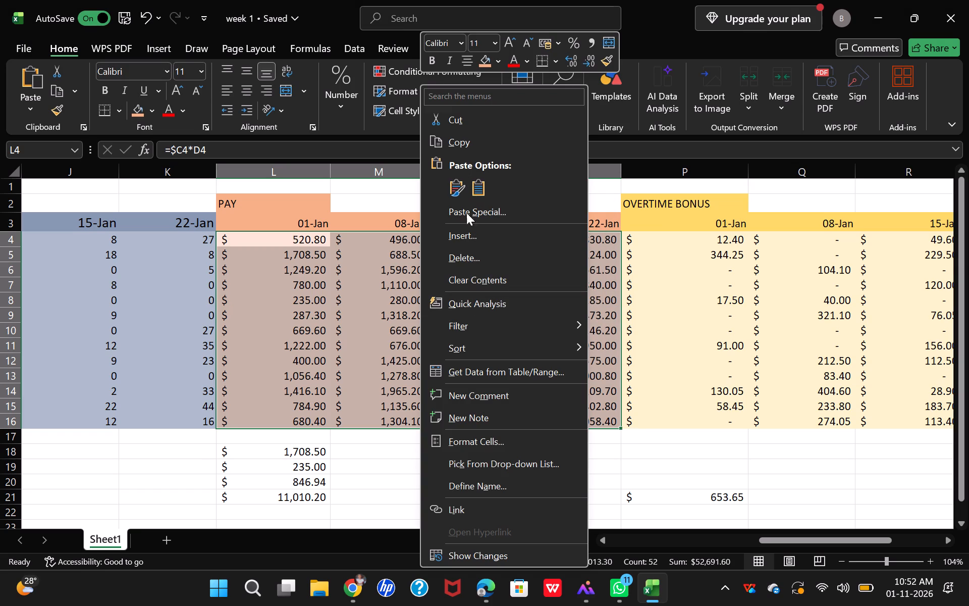
click(467, 276)
click(466, 278)
Start the 01-Jan pay formula in L4 with a column-locked reference to the first hourly wage, =$C4.
scroll(102, 416, up, 1)
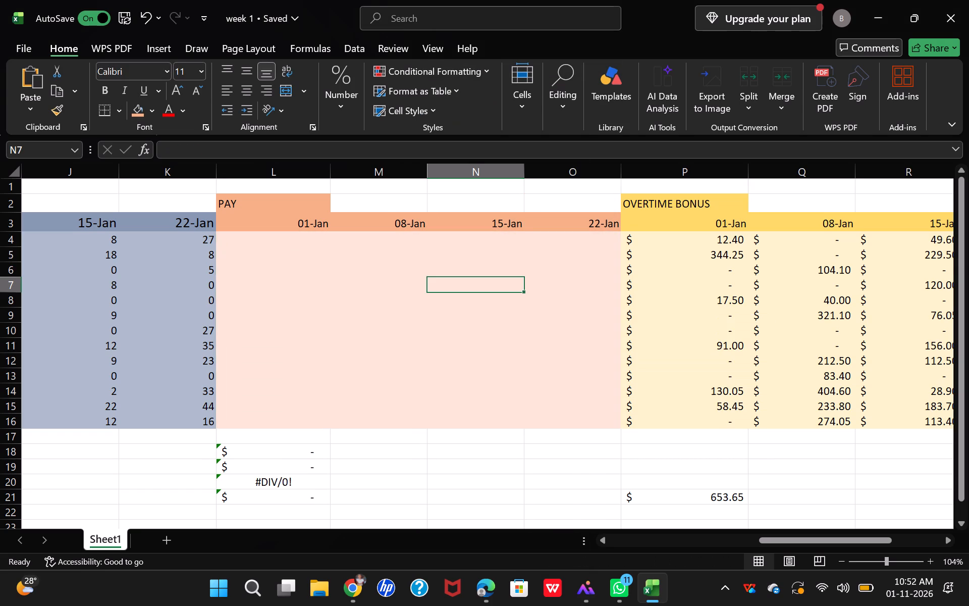
scroll(191, 413, right, 1)
scroll(385, 250, right, 1)
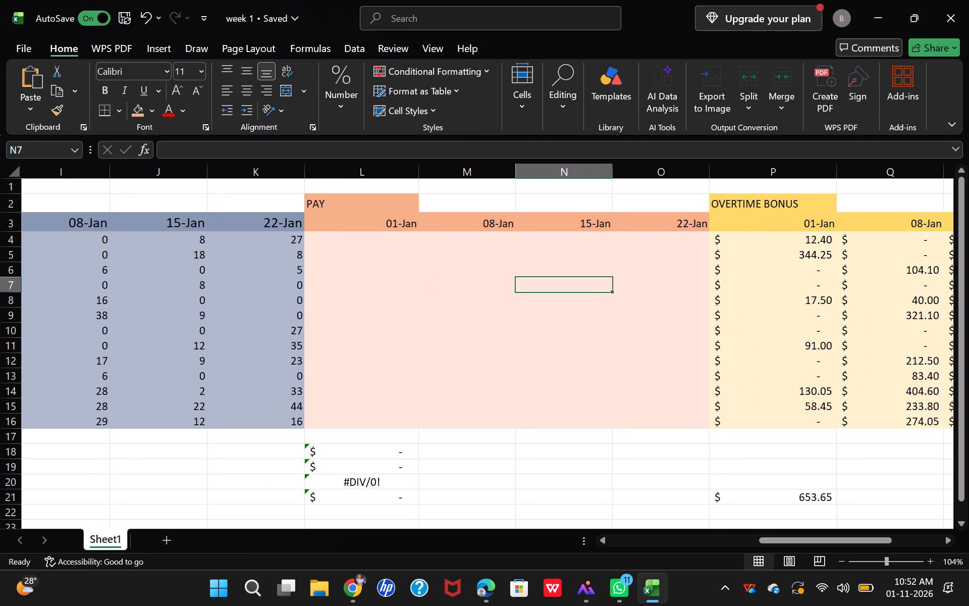
click(366, 242)
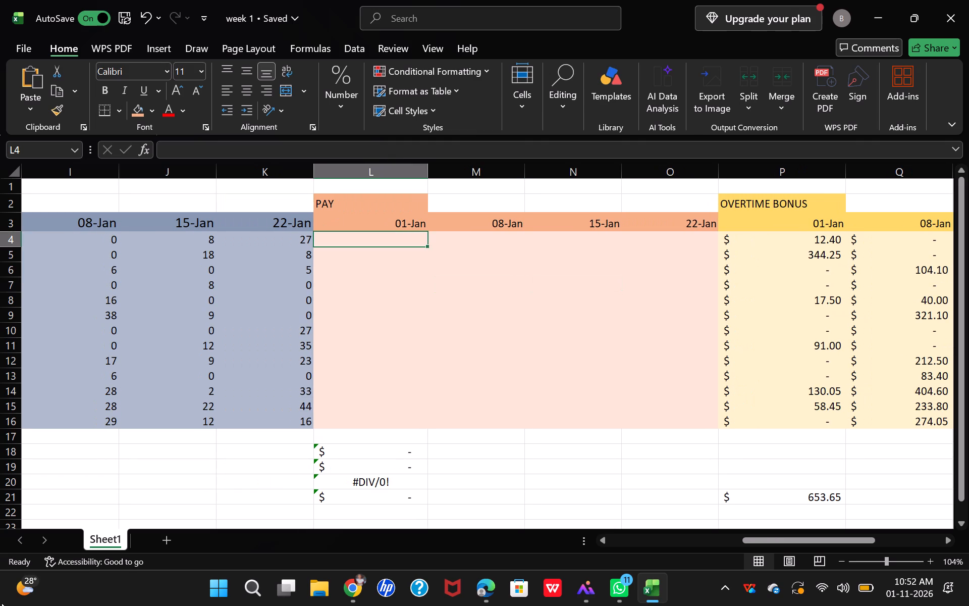
key(equal)
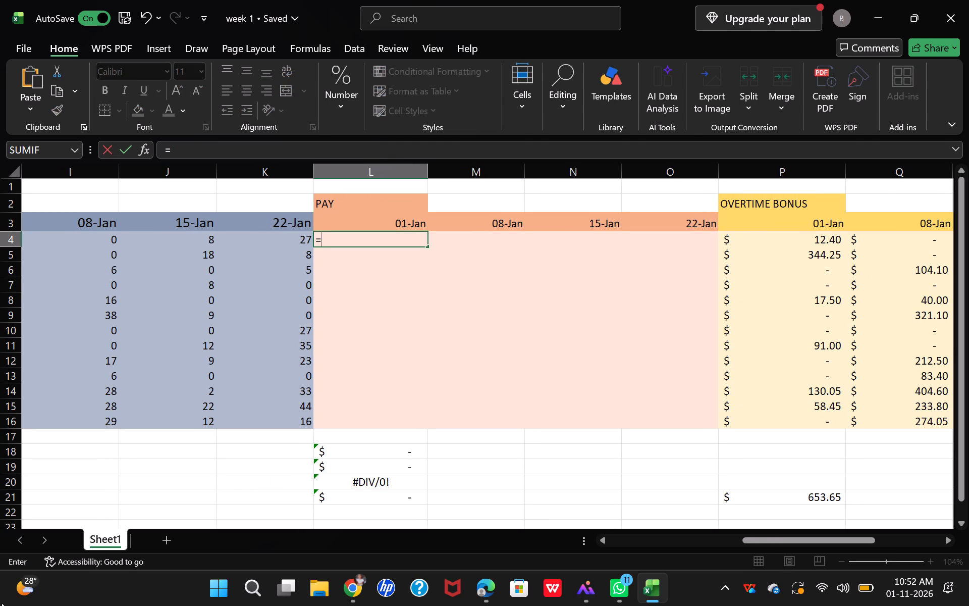
key(shift+dollar)
scroll(2, 603, right, 3)
scroll(282, 272, right, 8)
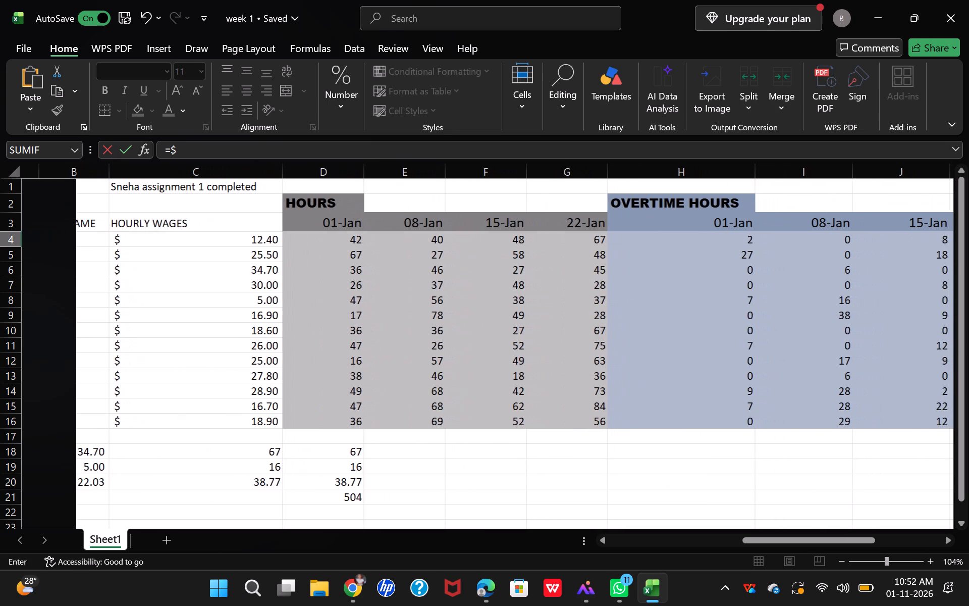
click(216, 240)
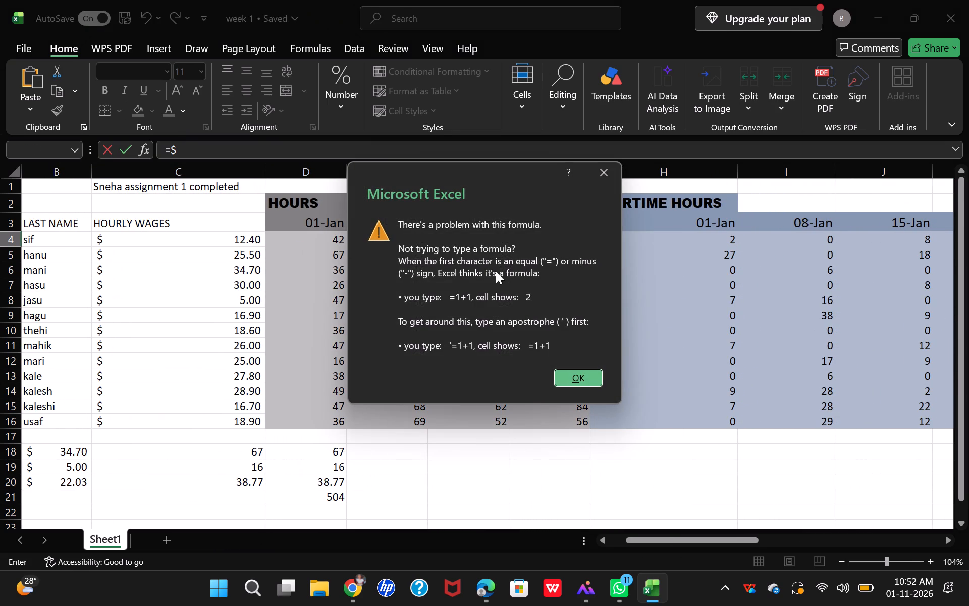
click(597, 173)
click(183, 237)
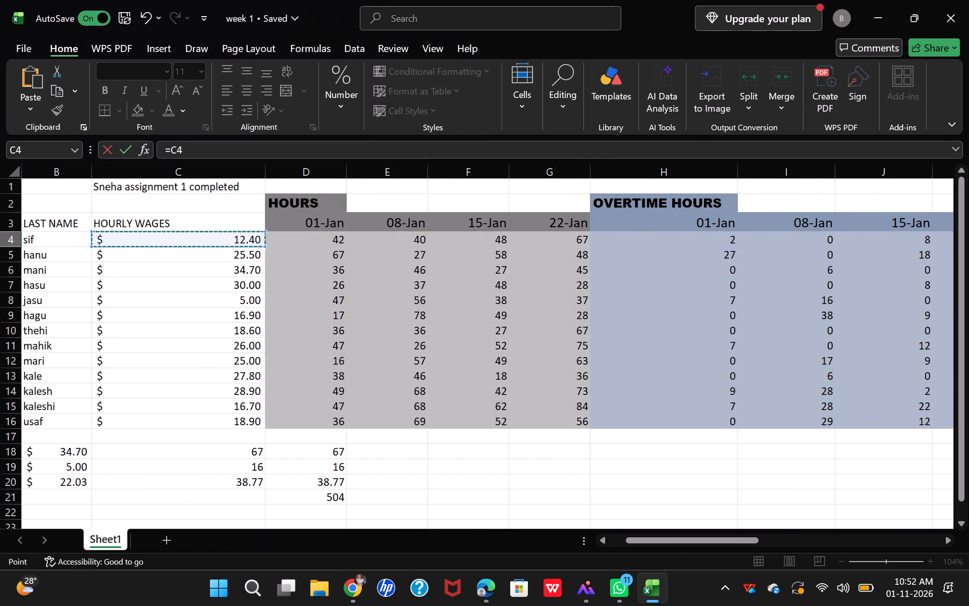
scroll(605, 252, left, 5)
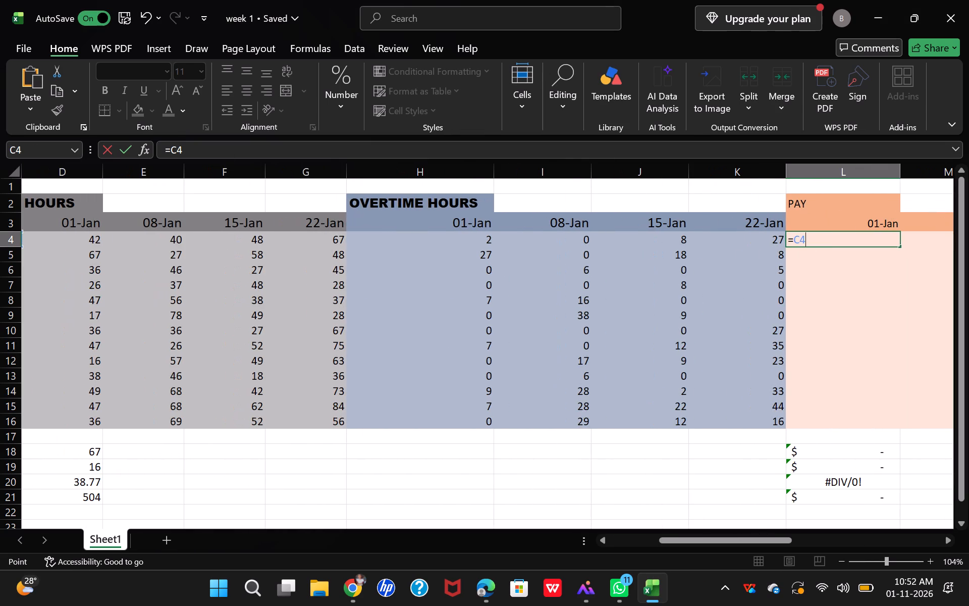
click(174, 149)
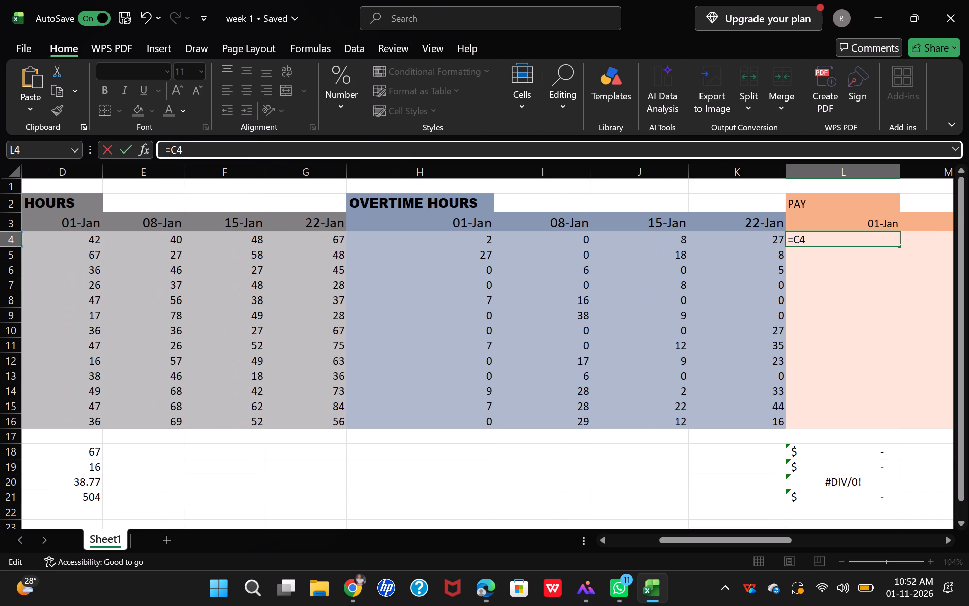
key(shift+numbersign)
scroll(257, 149, right, 1)
key(BackSpace)
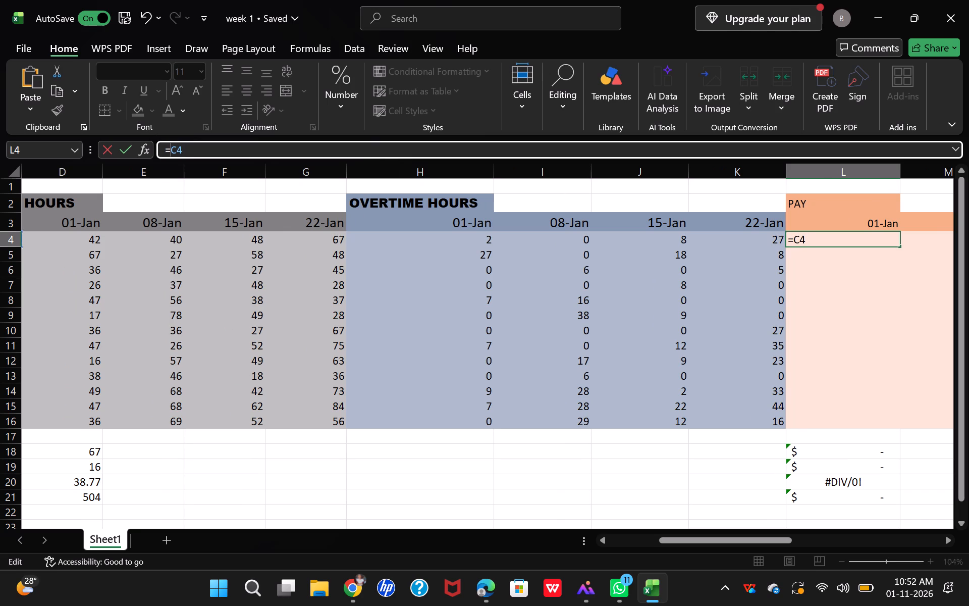
key(shift+dollar)
scroll(259, 150, right, 1)
click(258, 146)
Complete the L4 pay formula by multiplying by the 01-Jan hours in D4, making it =$C4*D4.
key(shift+asterisk)
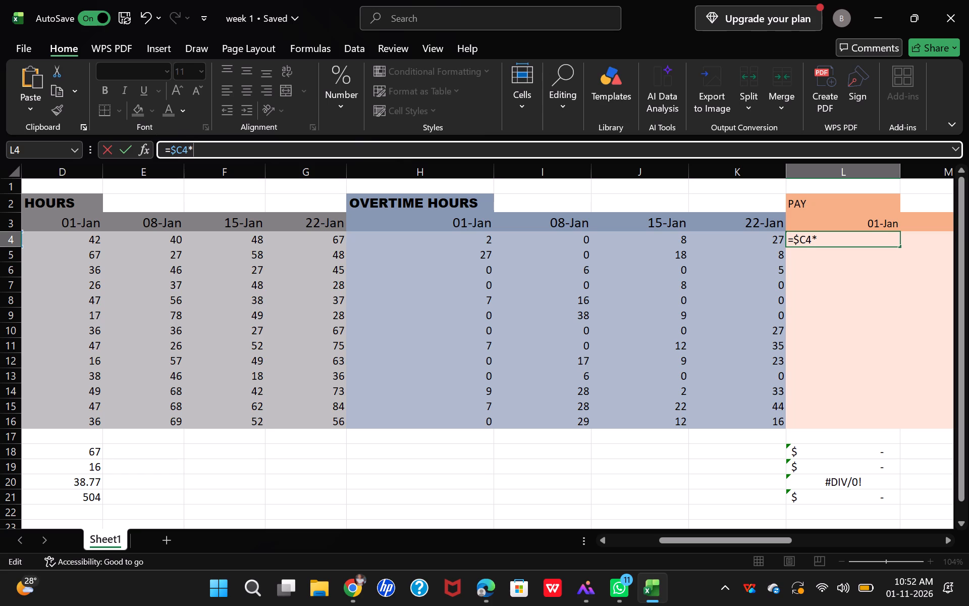
scroll(193, 211, right, 5)
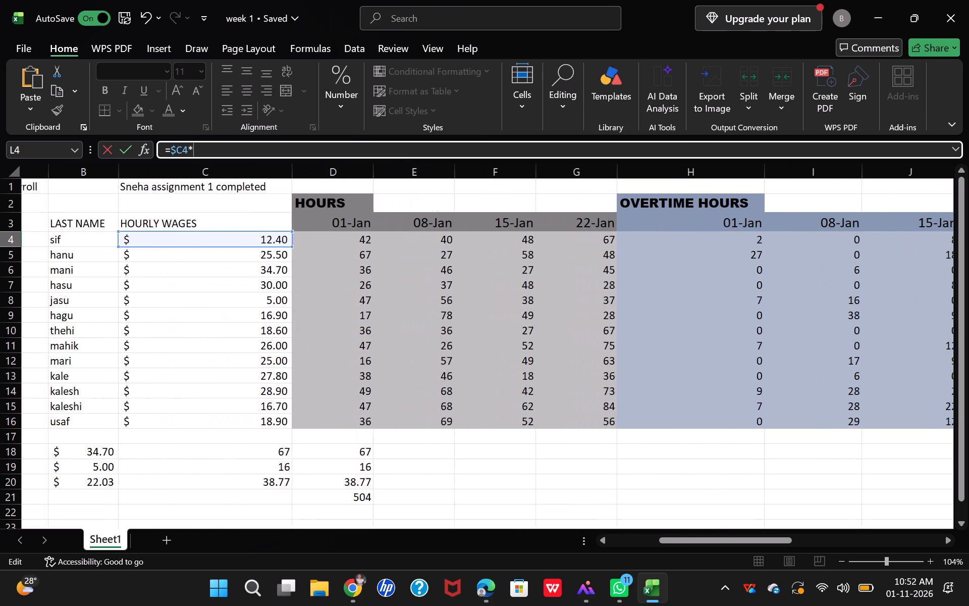
click(326, 242)
scroll(331, 243, left, 2)
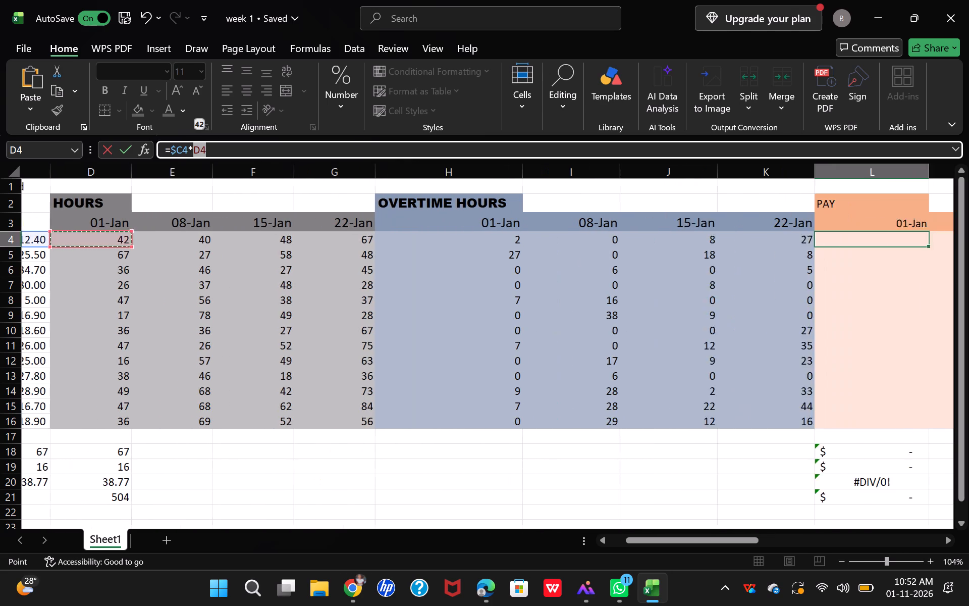
scroll(342, 245, left, 4)
key(Return)
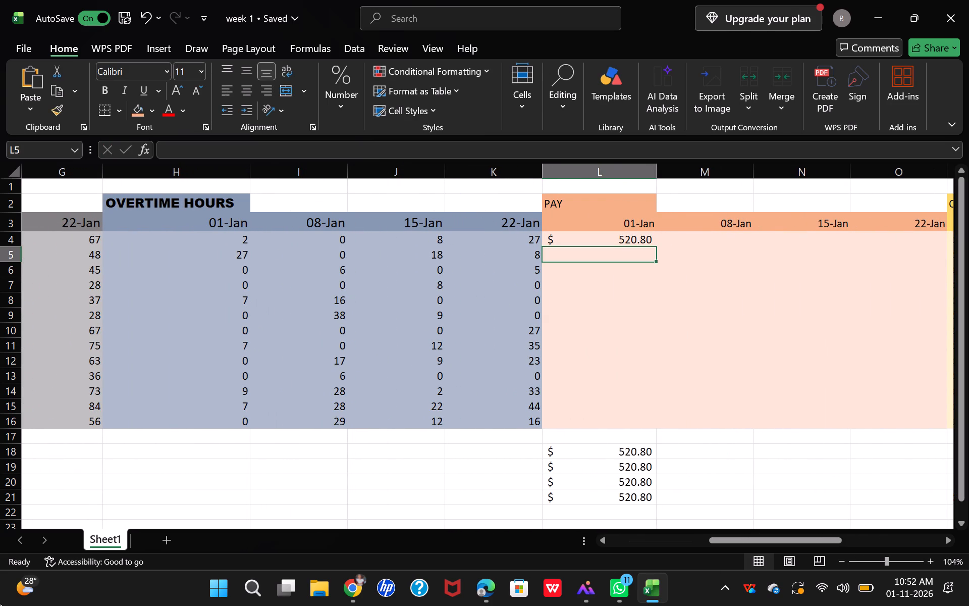
Fill the L4 pay formula down the 01-Jan pay column to L16.
scroll(0, 603, left, 4)
scroll(693, 315, left, 2)
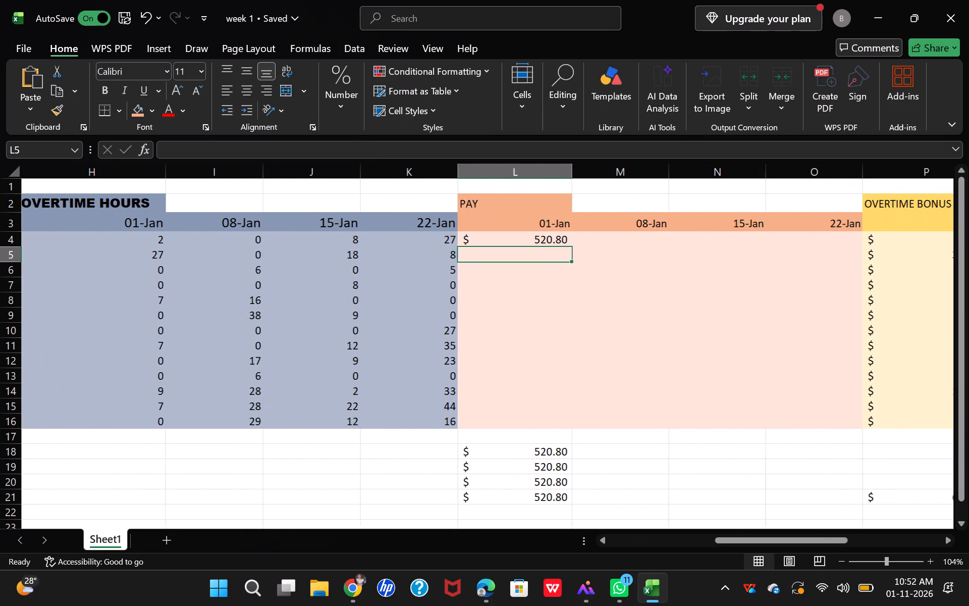
click(551, 234)
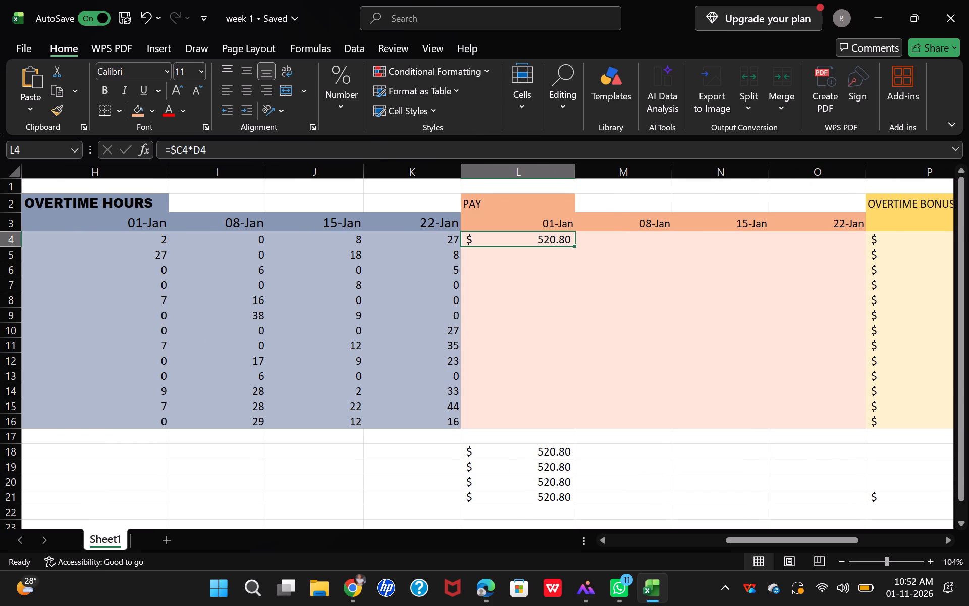
drag(573, 243, 568, 424)
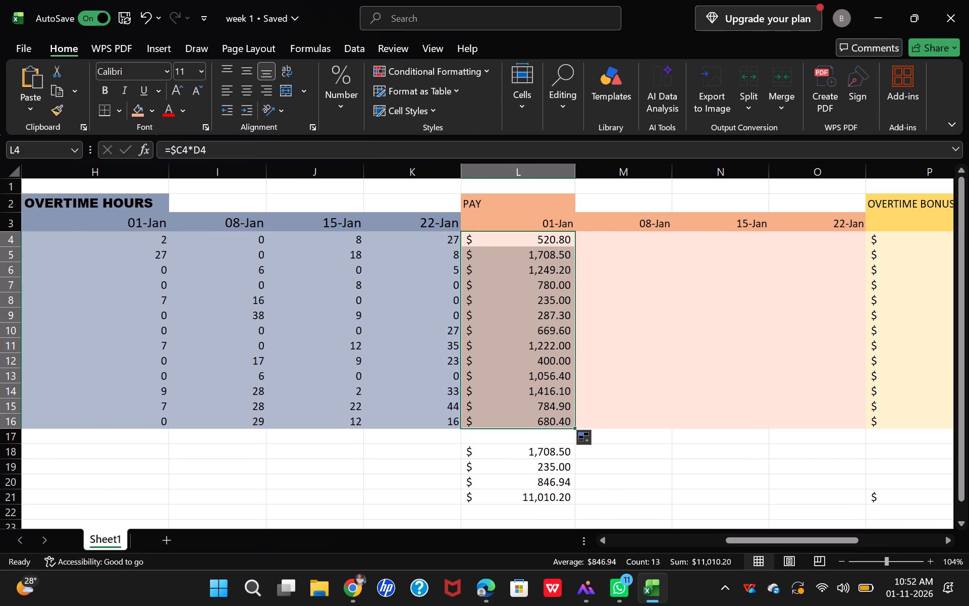
Fill the 01-Jan pay formulas in L4:L16 across the 08-Jan, 15-Jan and 22-Jan columns to O16.
drag(575, 428, 846, 434)
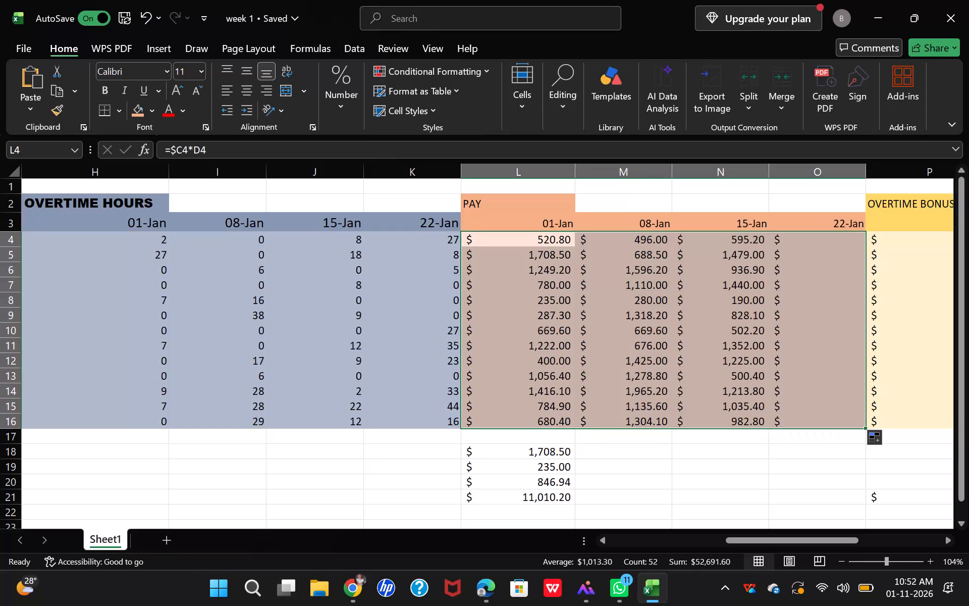
click(671, 381)
scroll(671, 381, left, 1)
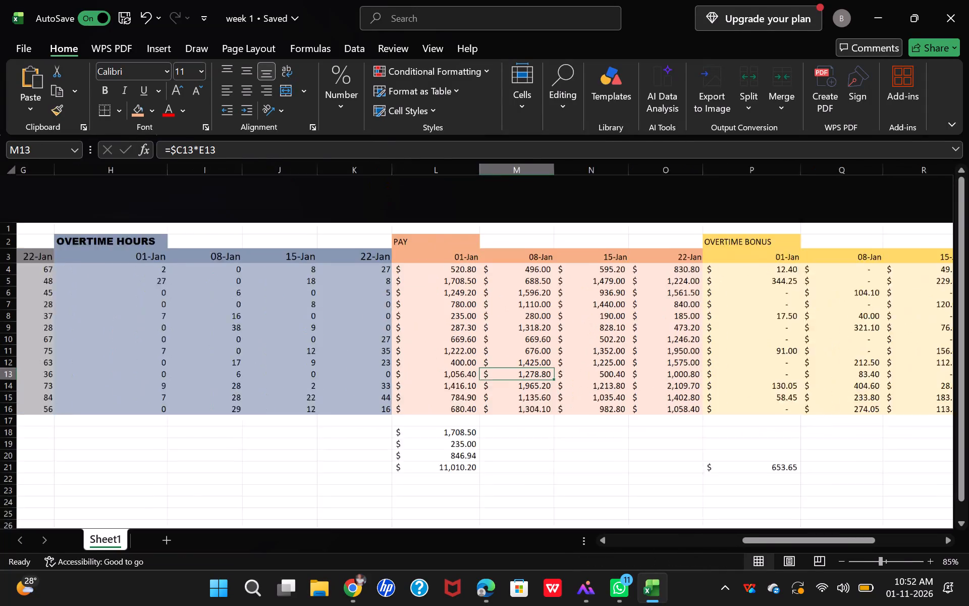
scroll(671, 382, left, 4)
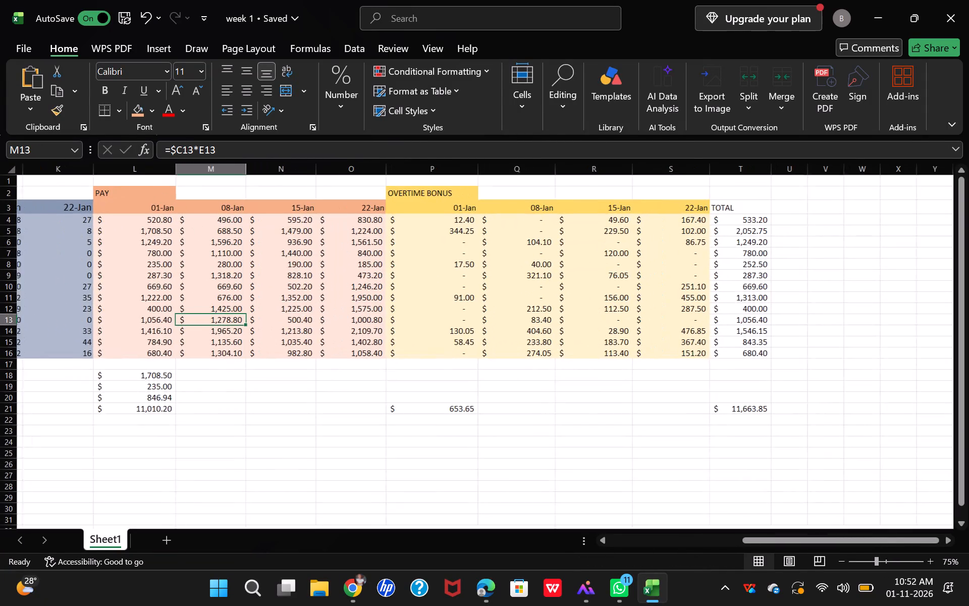
Switch to the course video in the browser and skip ahead to the total wages part at about 35:24.
key(alt+Tab)
click(419, 237)
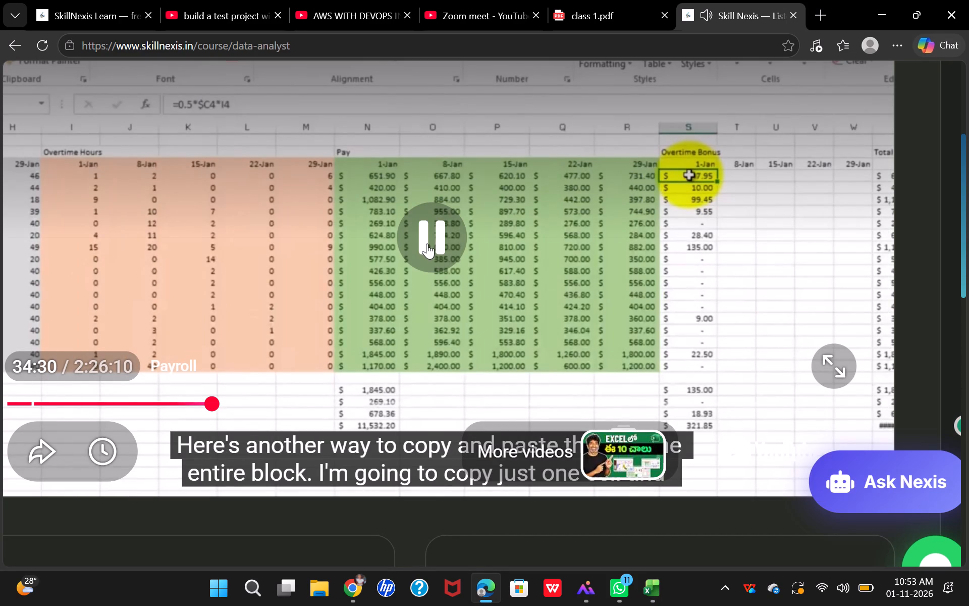
key(Right)
key(Right)
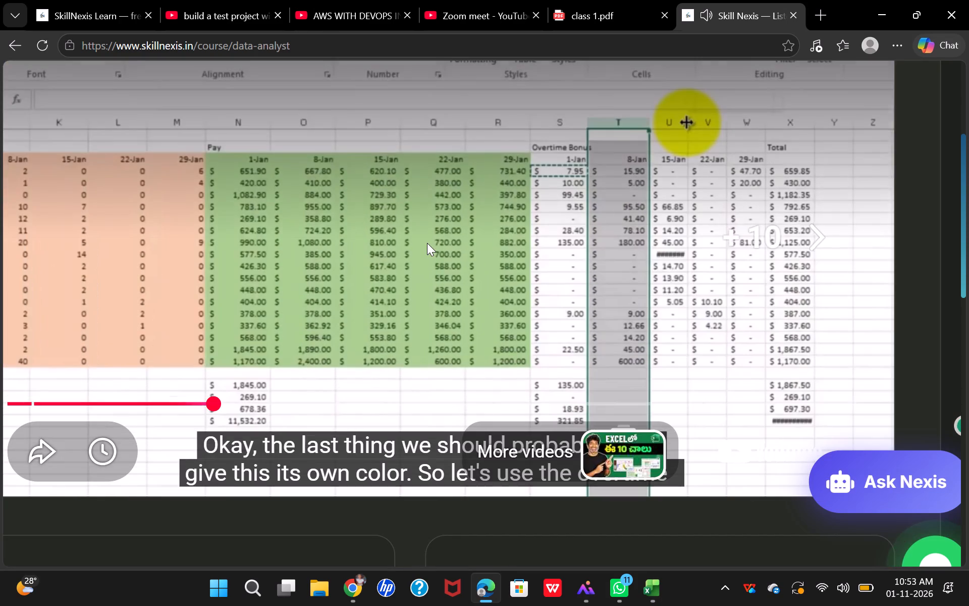
key(Right)
key(Right)
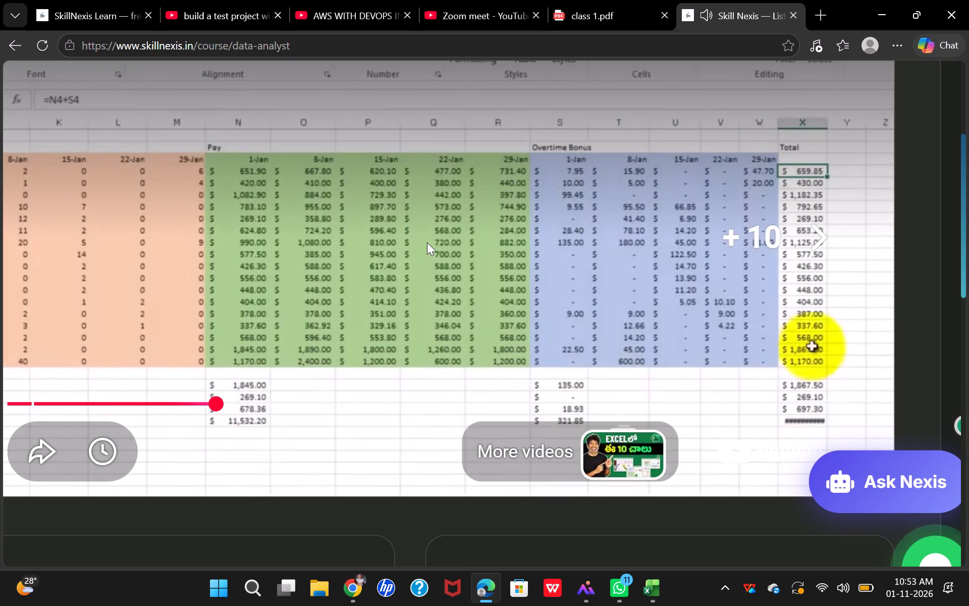
key(Right)
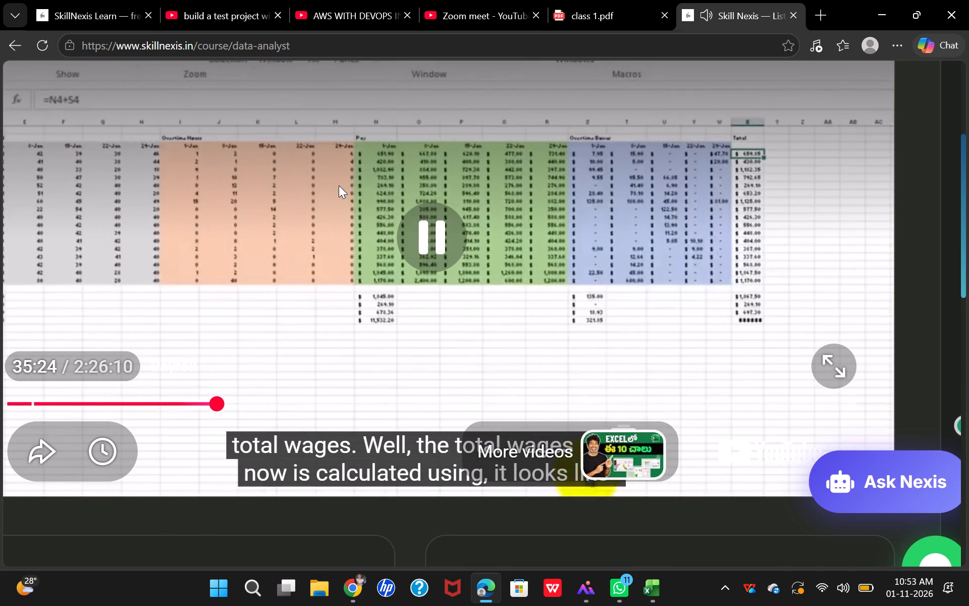
key(alt+Tab)
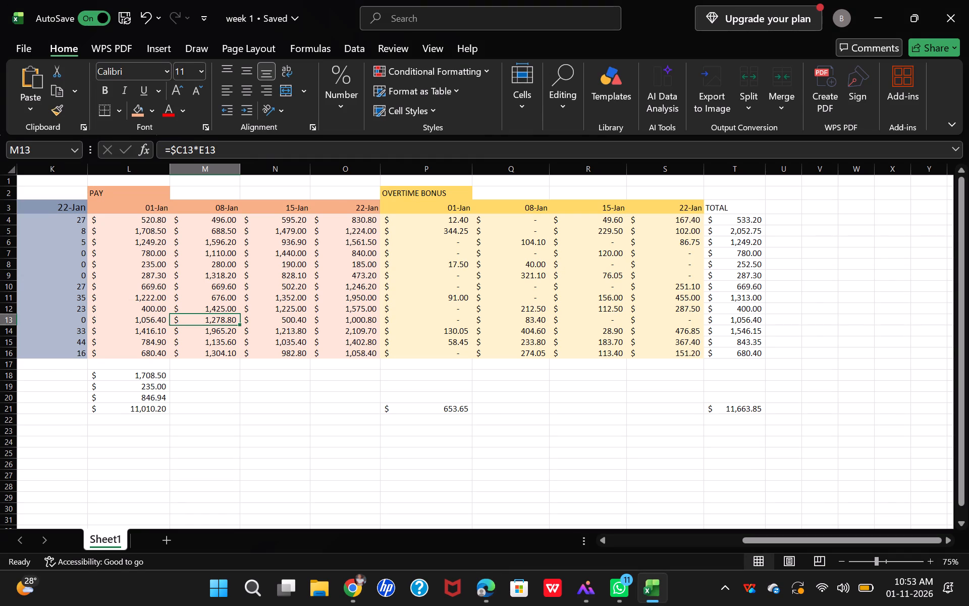
Examine the total formula in T4 of the payroll sheet and compare it with the total formula in the video.
click(730, 221)
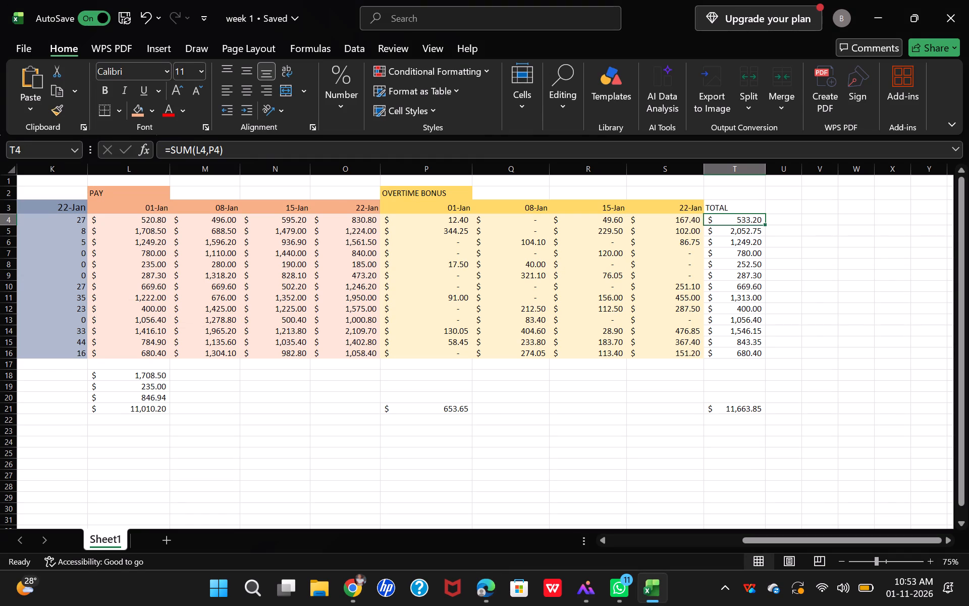
double_click(731, 220)
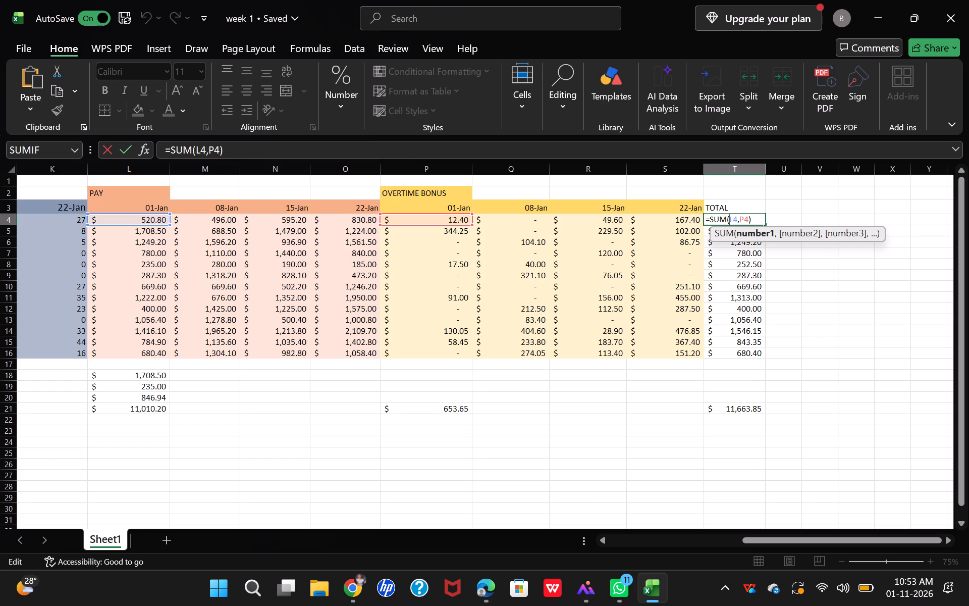
key(alt+Tab)
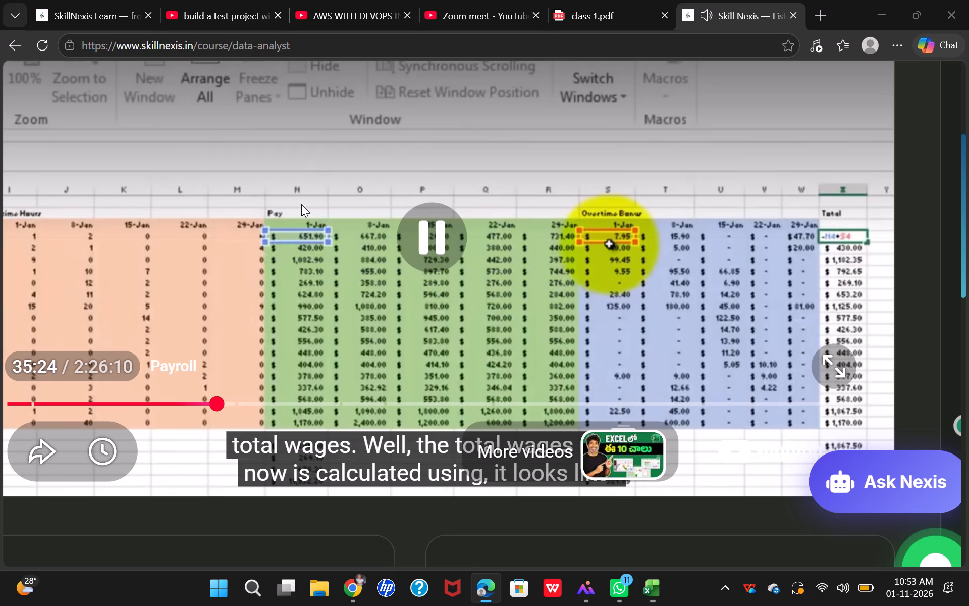
key(alt+Tab)
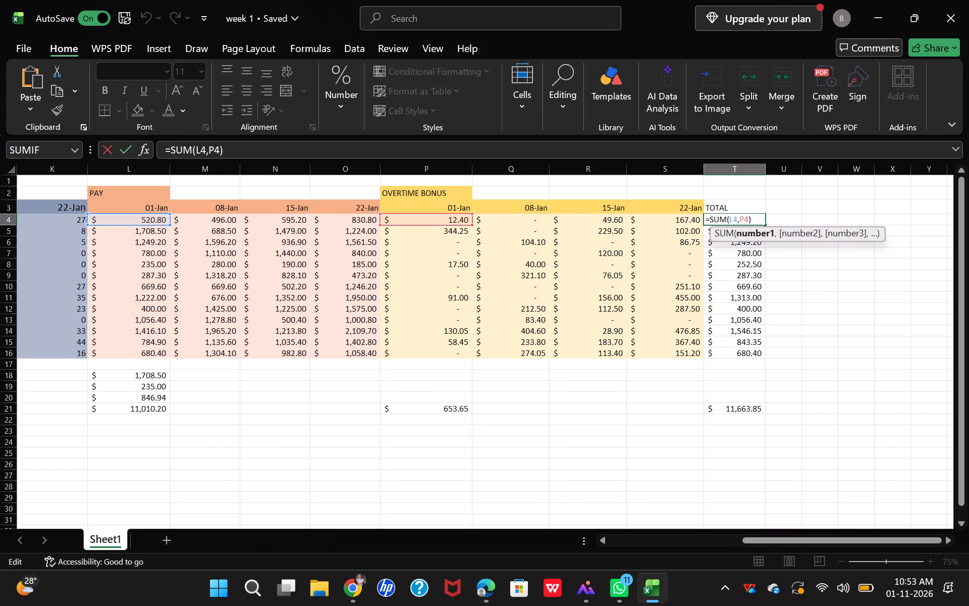
double_click(747, 262)
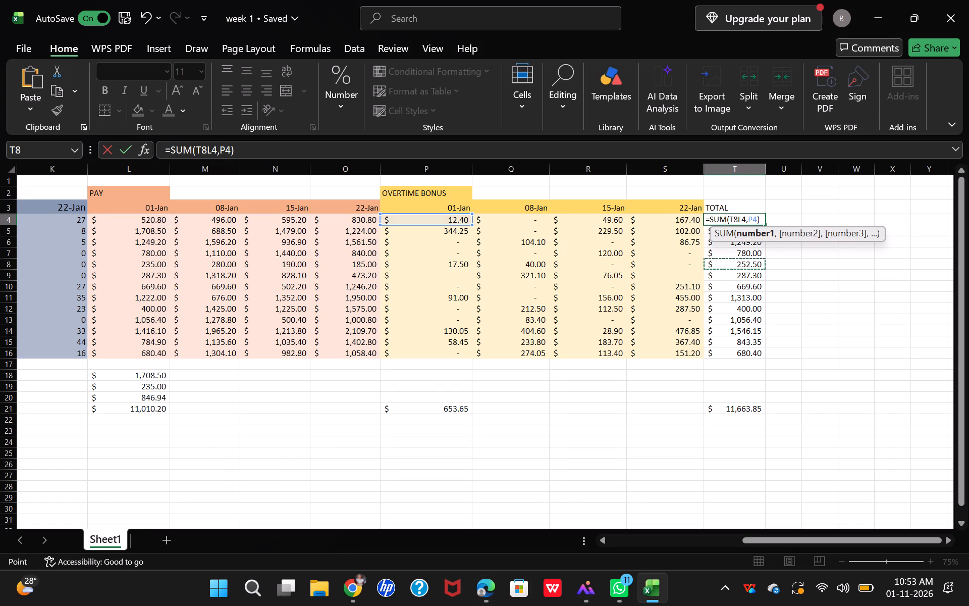
click(741, 278)
key(Escape)
key(Escape)
click(820, 325)
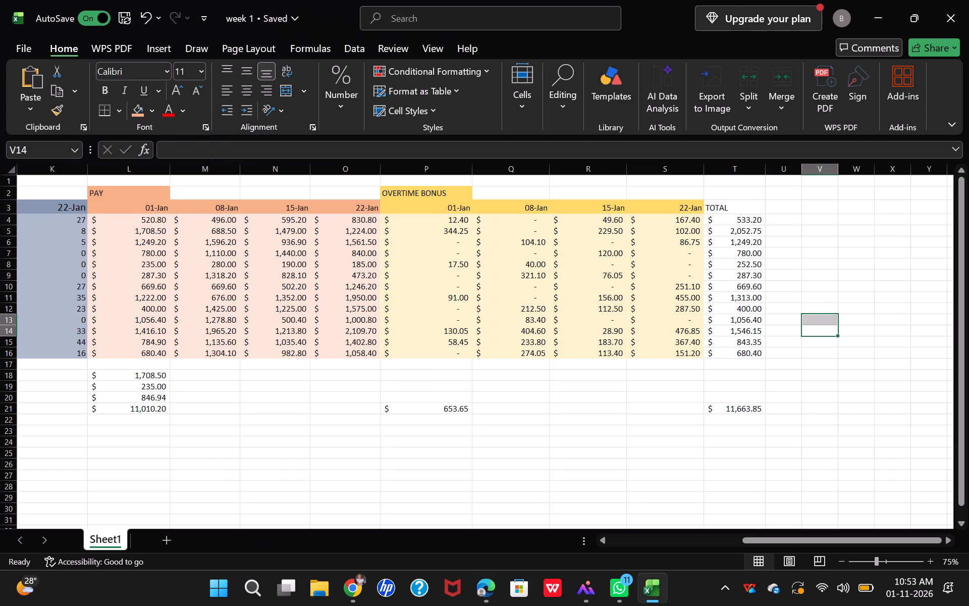
After checking the video's total block, replace the TOTAL heading in T3 with the date 01-Jan.
key(alt+Tab)
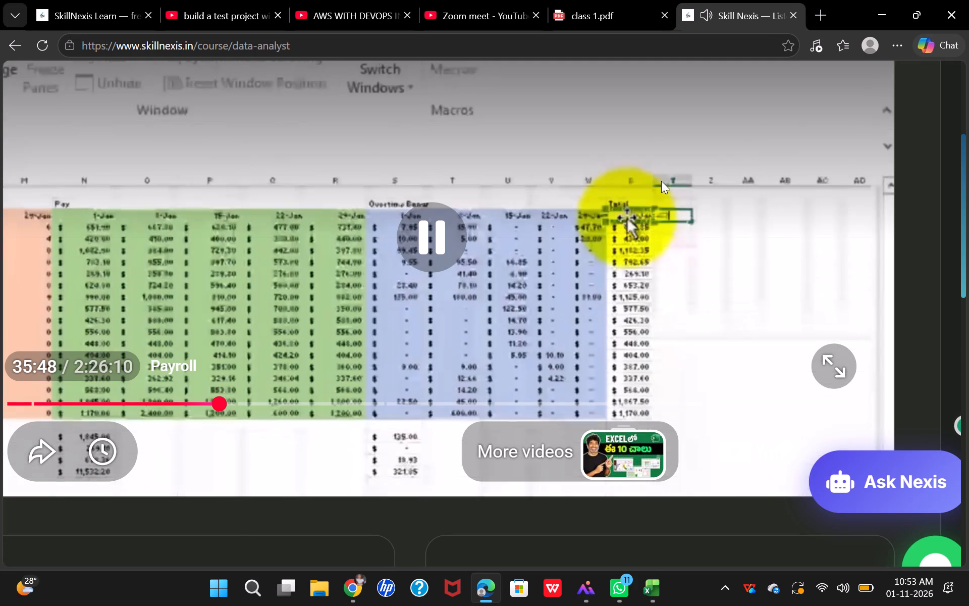
key(alt+Tab)
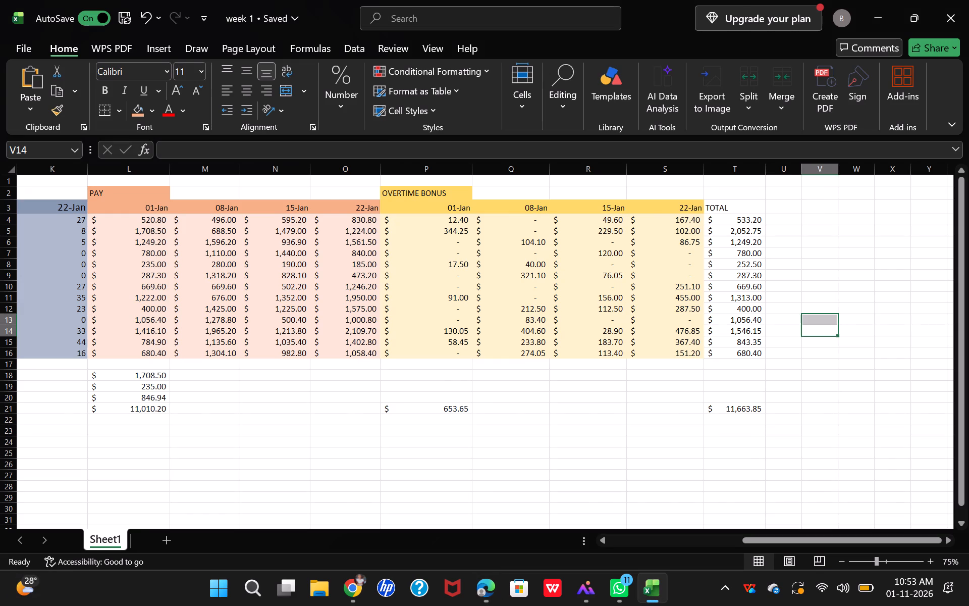
scroll(772, 424, left, 2)
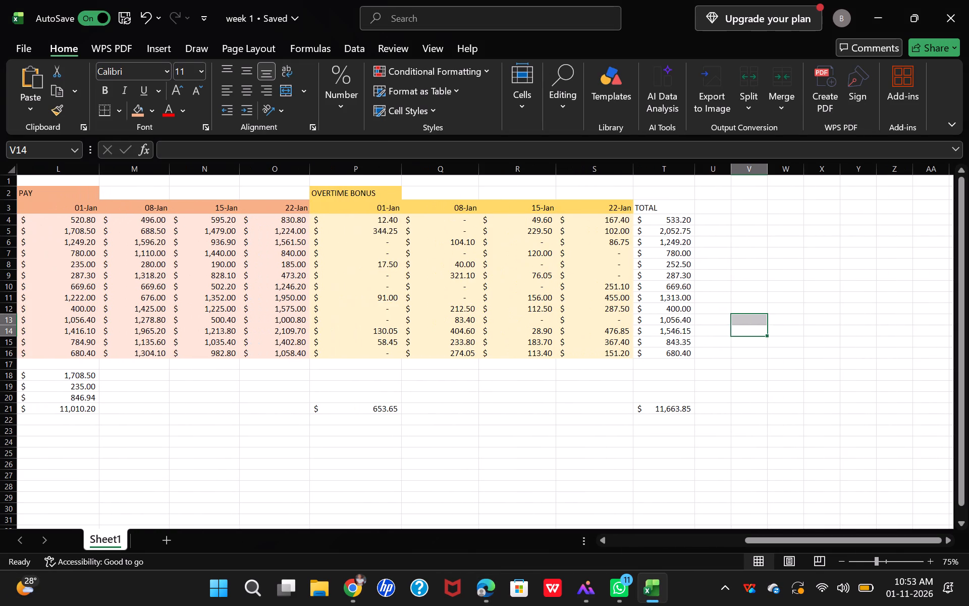
click(665, 212)
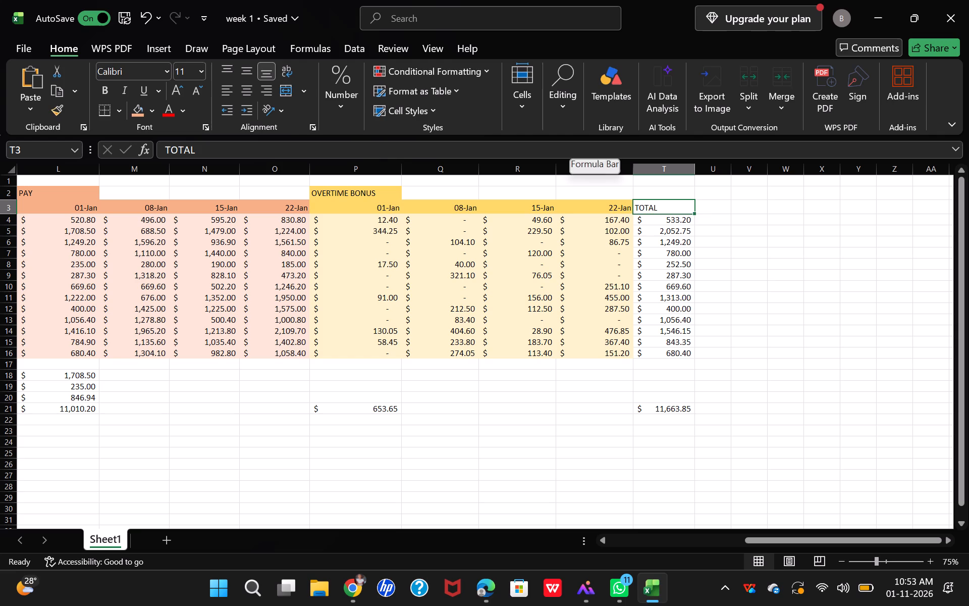
key(1)
key(j)
key(a)
key(n)
key(Return)
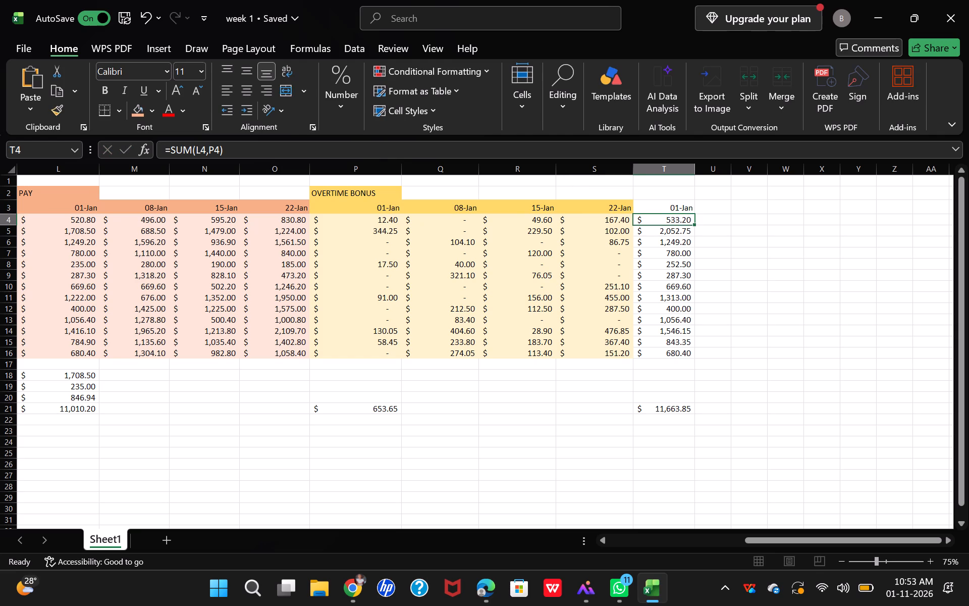
Enter the heading TOTAL in T2, above the 01-Jan date.
click(684, 191)
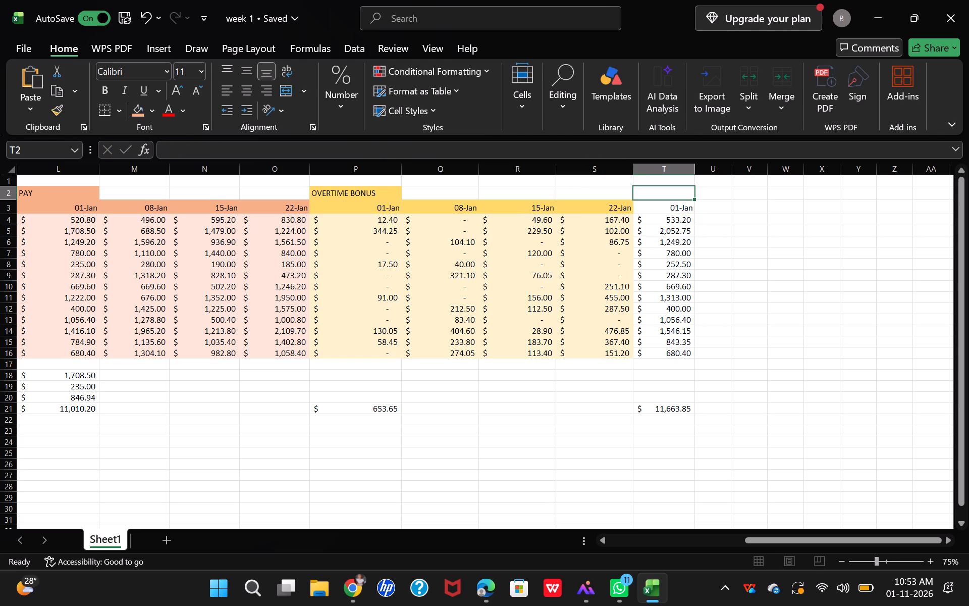
key(shift+t)
text(OTAL)
click(681, 208)
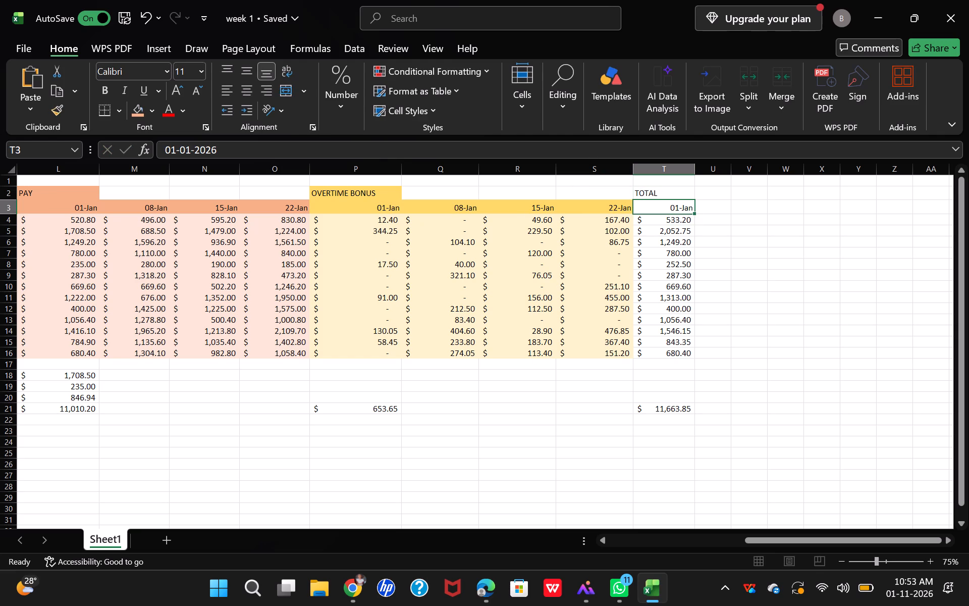
Enter the formula =T3+7 in U3 for the second date of the total block.
click(718, 207)
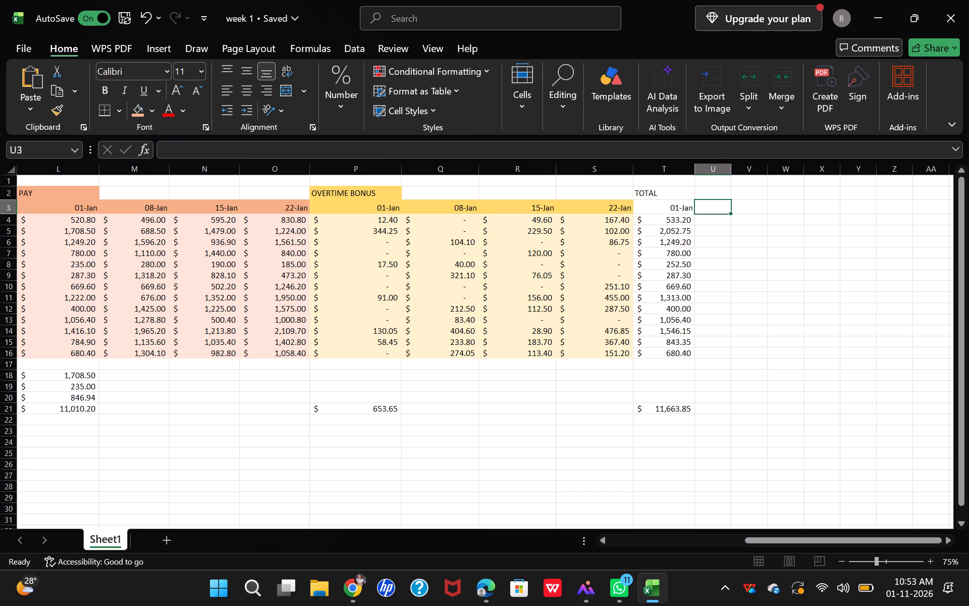
key(equal)
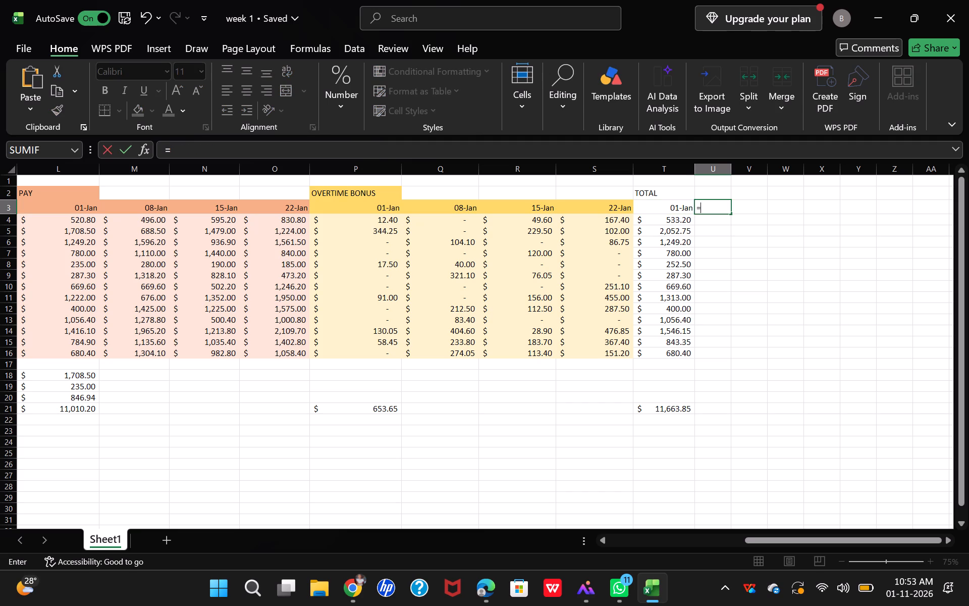
click(684, 210)
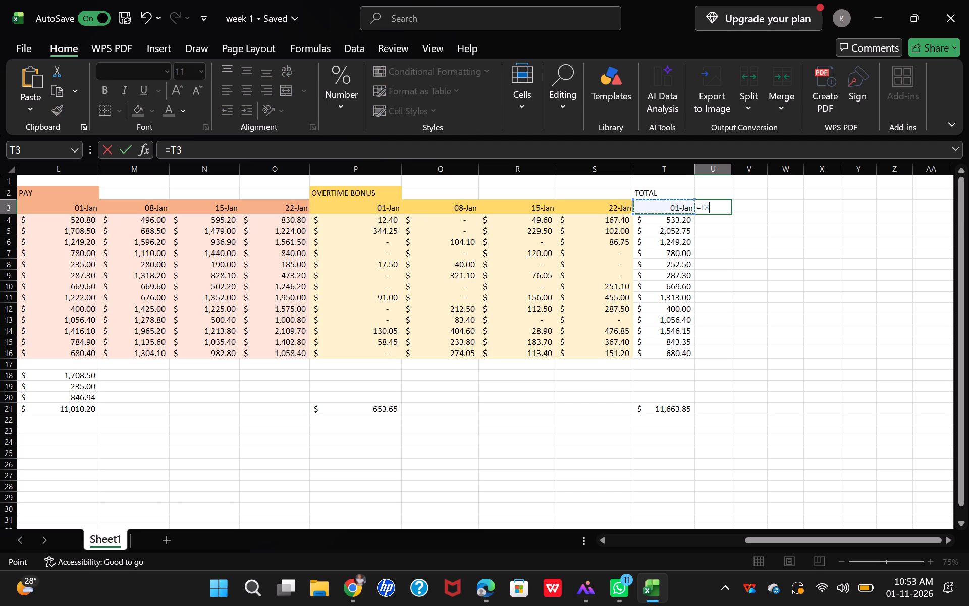
key(shift+plus)
key(7)
key(Return)
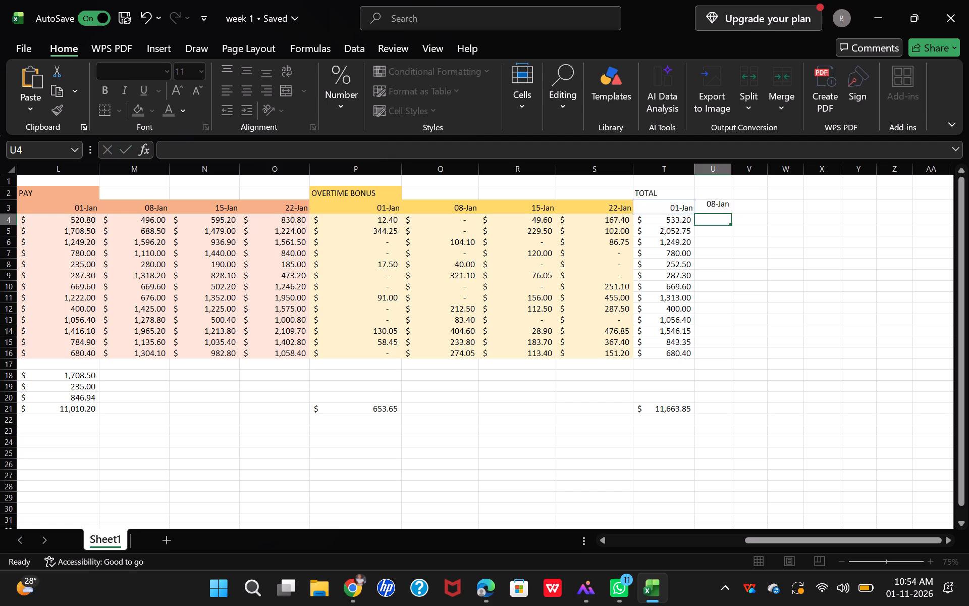
Fill the U3 date formula across to W3, giving the 15-Jan and 22-Jan dates.
click(725, 207)
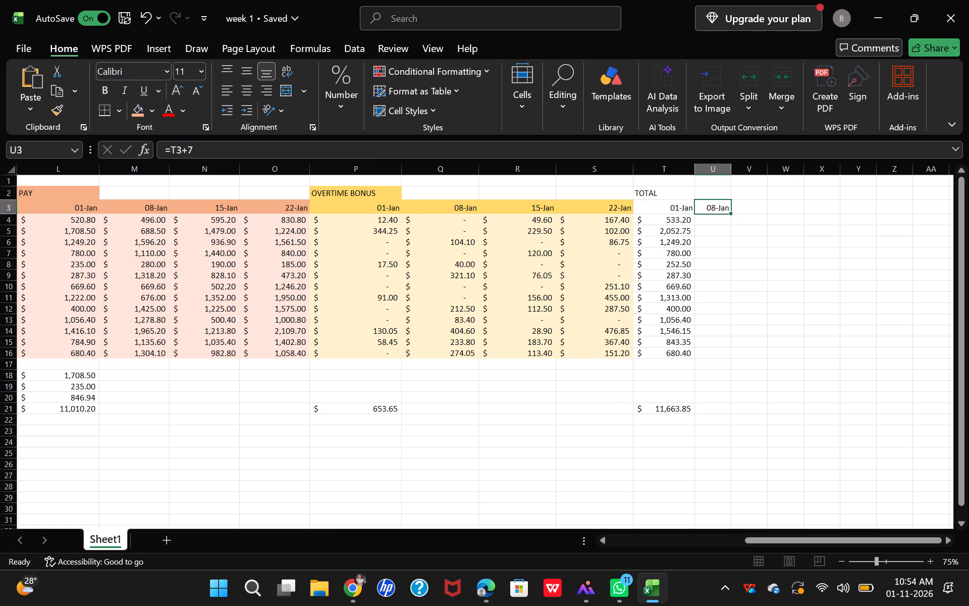
click(732, 210)
drag(733, 213, 783, 211)
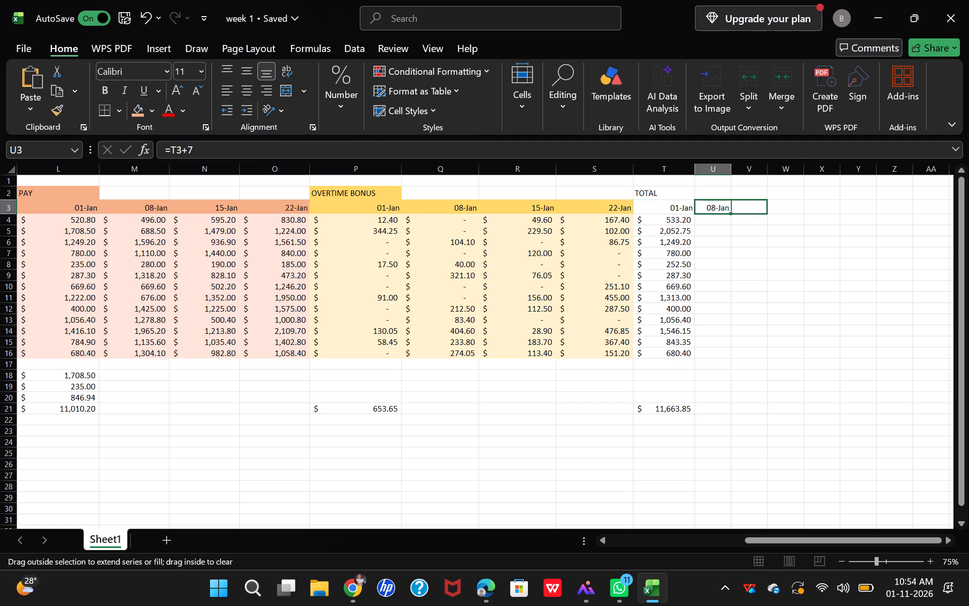
drag(783, 211, 789, 208)
click(791, 251)
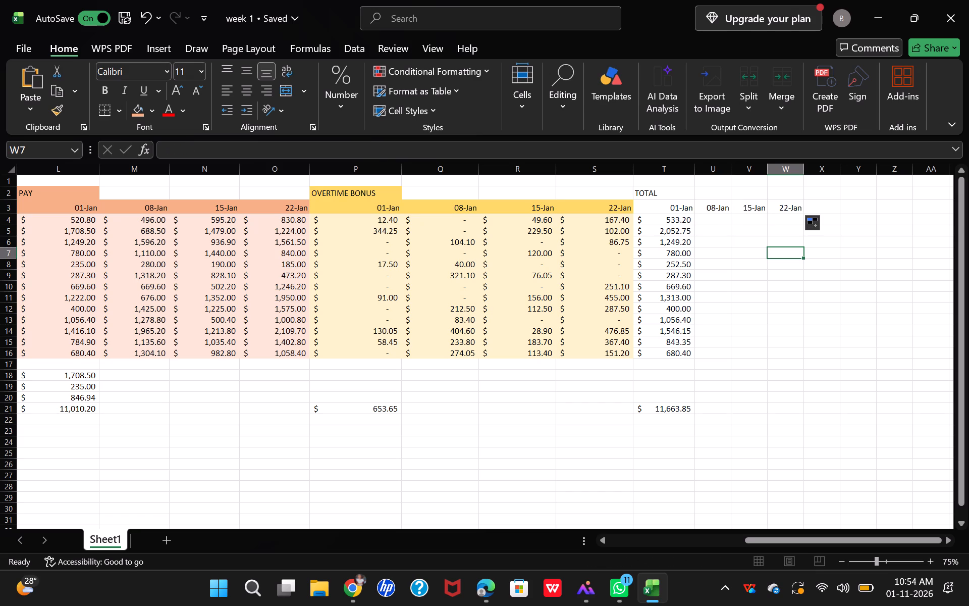
Fill the 01-Jan total formulas in T4:T16 across to column W for the 08-Jan, 15-Jan and 22-Jan dates.
click(684, 217)
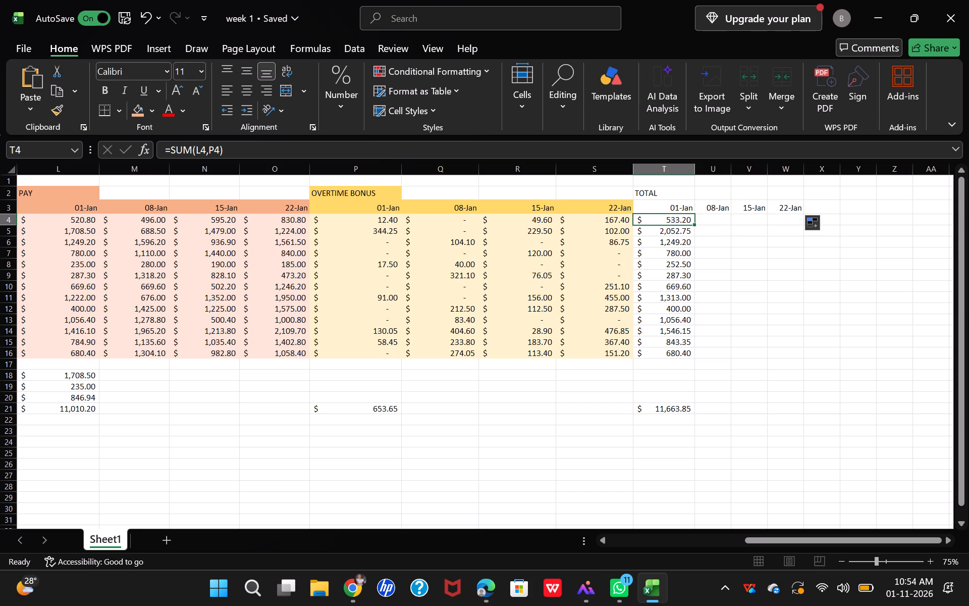
double_click(679, 220)
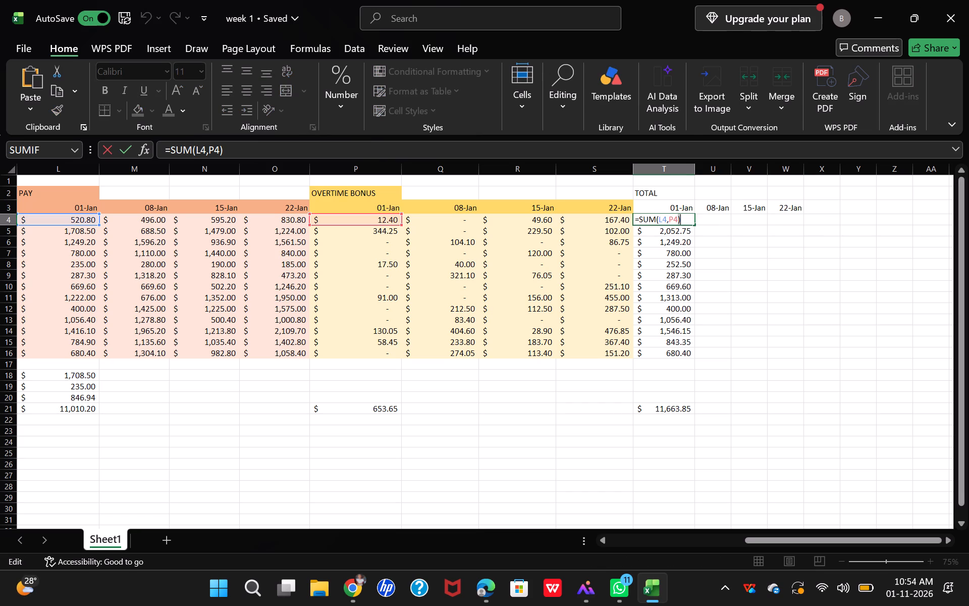
click(718, 246)
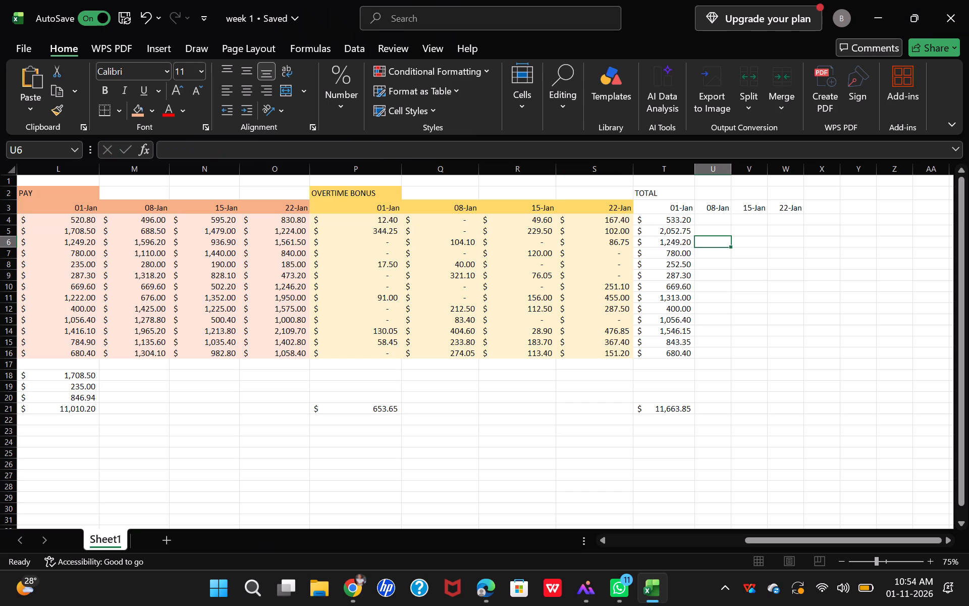
click(712, 217)
drag(663, 218, 663, 221)
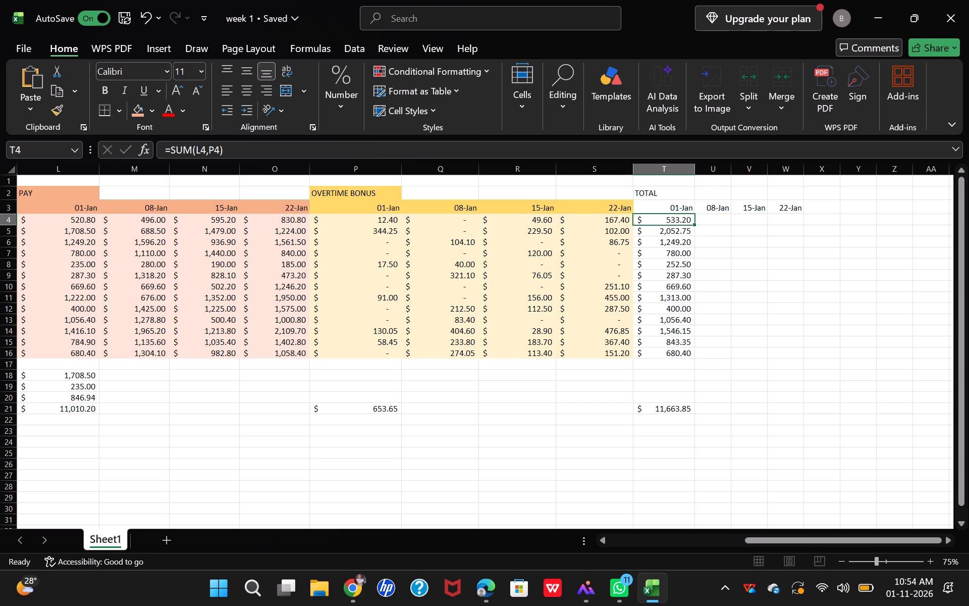
drag(663, 221, 663, 354)
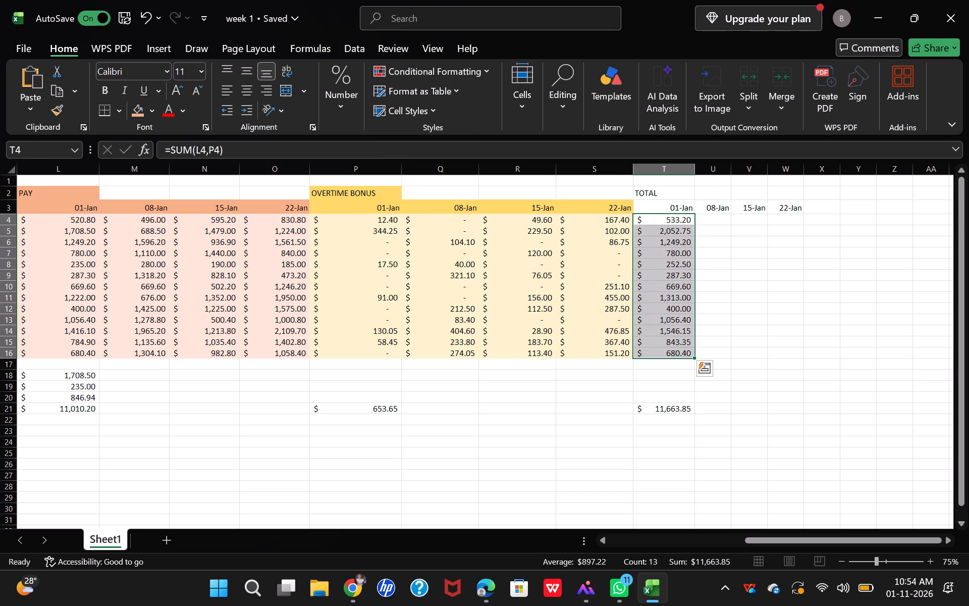
drag(695, 357, 794, 350)
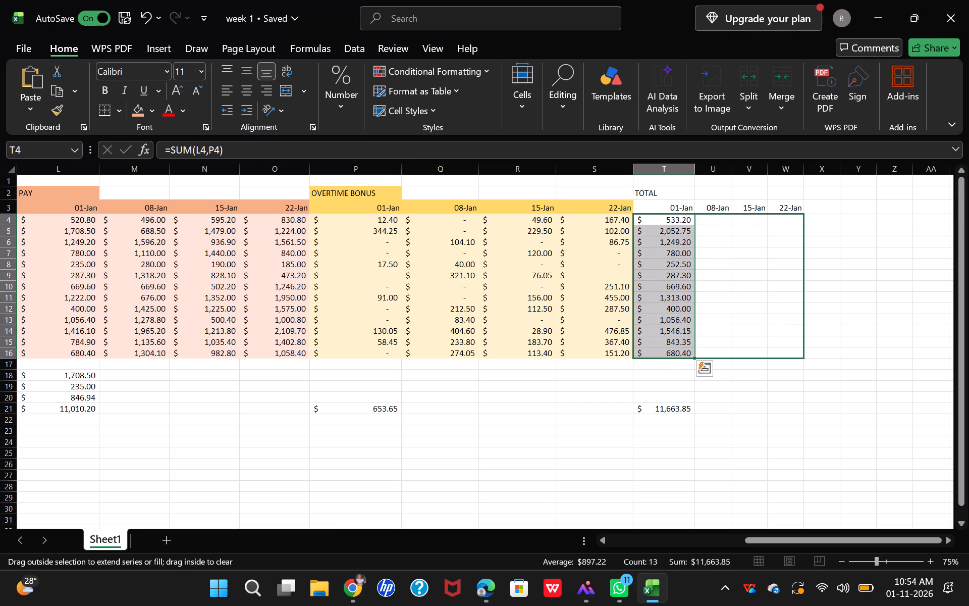
drag(794, 350, 797, 349)
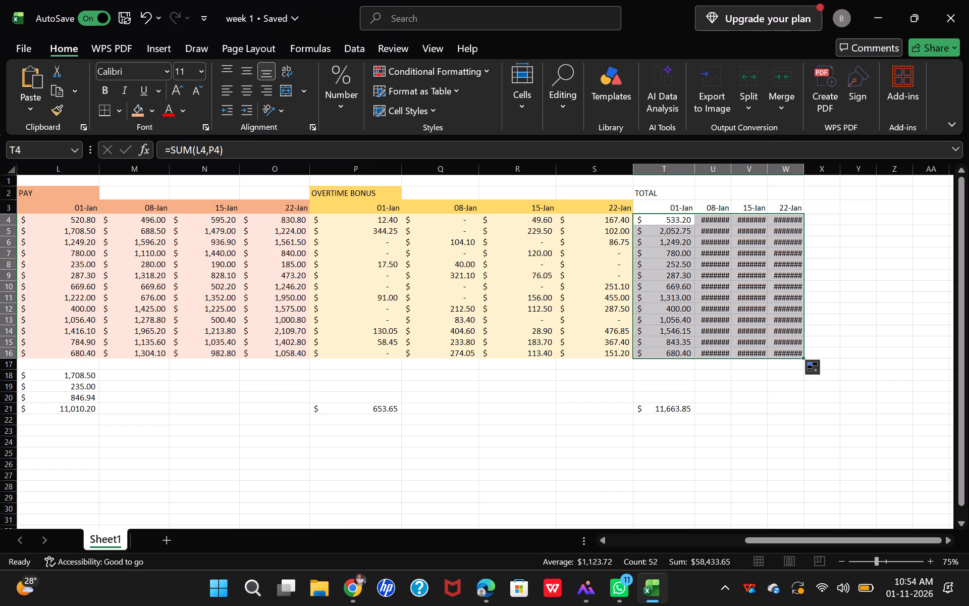
Widen columns U, V and W of the total block enough to display their dollar amounts in full.
drag(730, 167, 760, 173)
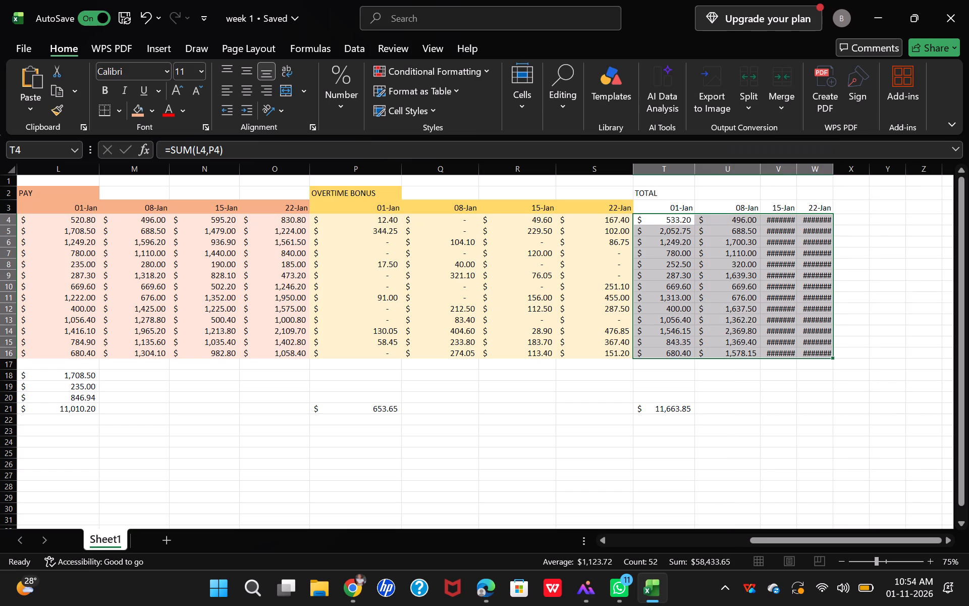
drag(796, 171, 812, 167)
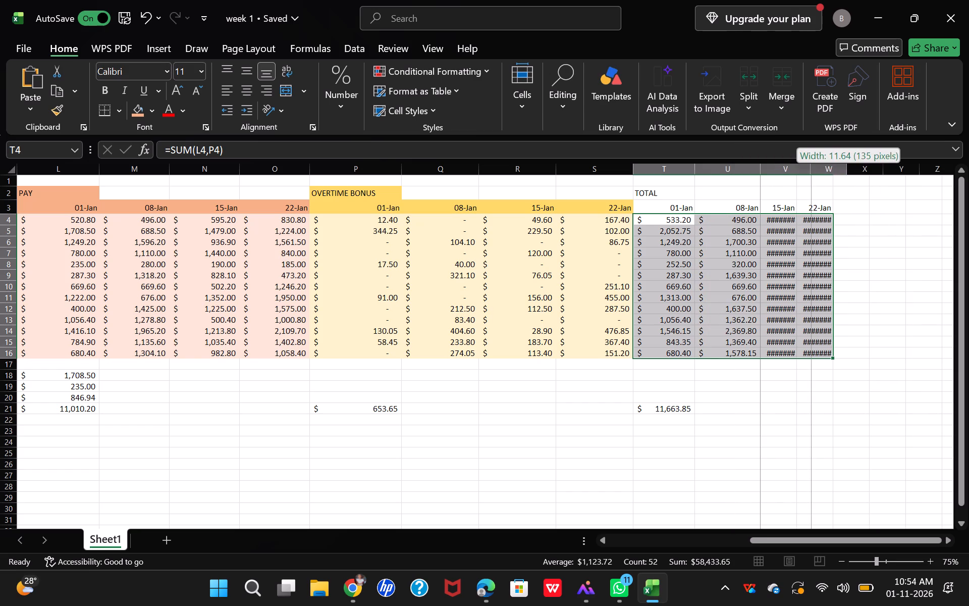
drag(812, 167, 820, 165)
drag(857, 165, 868, 162)
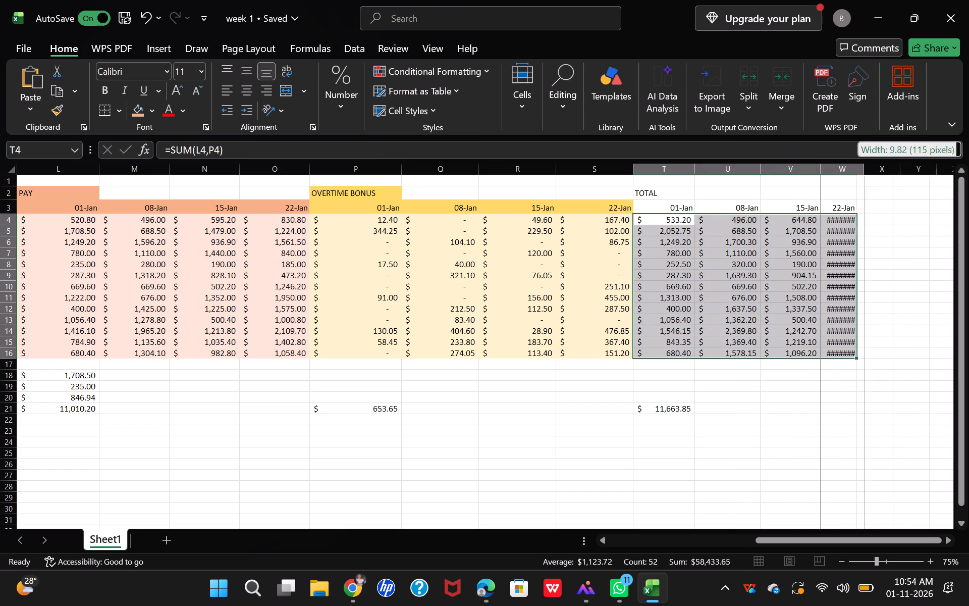
drag(868, 162, 899, 163)
Check the filled total formulas in U7, V11 and W9 against the pay and overtime bonus cells they reference.
scroll(908, 289, up, 1)
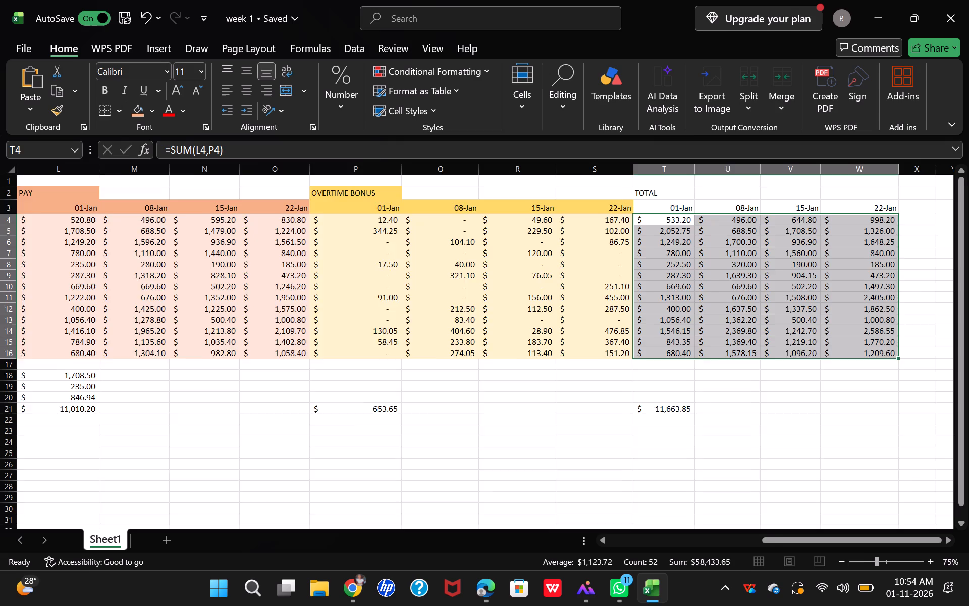
triple_click(735, 248)
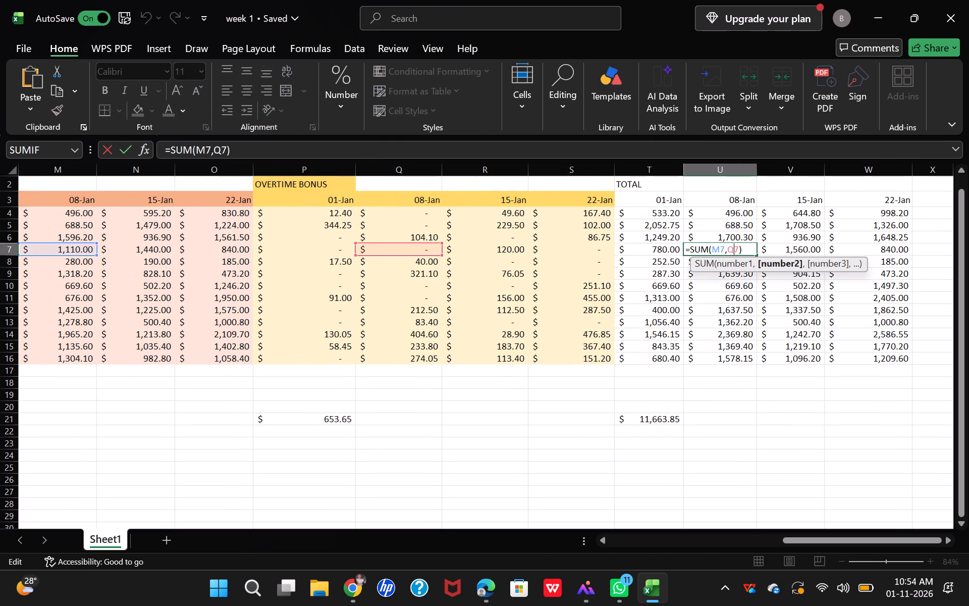
scroll(716, 289, right, 1)
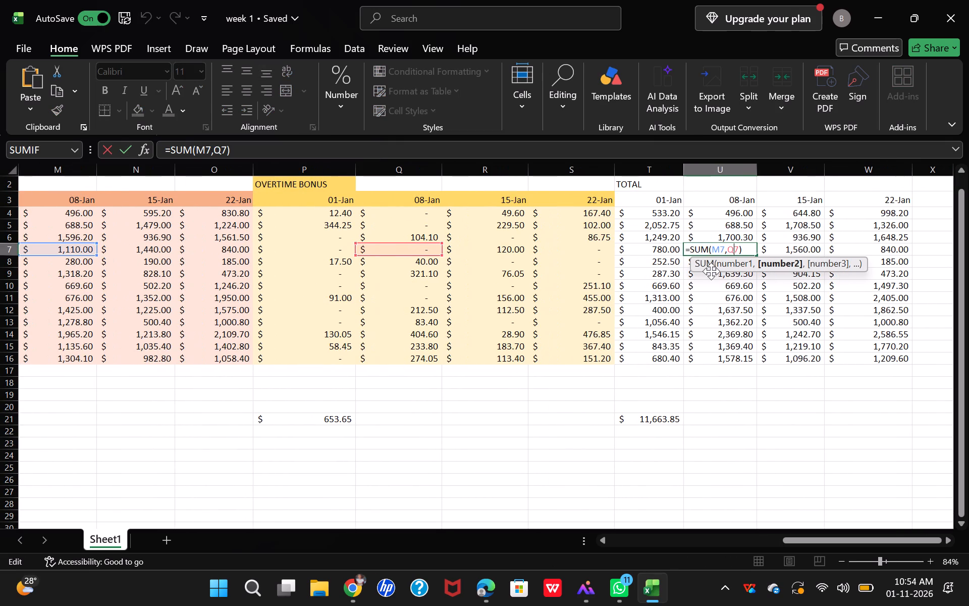
scroll(714, 271, right, 1)
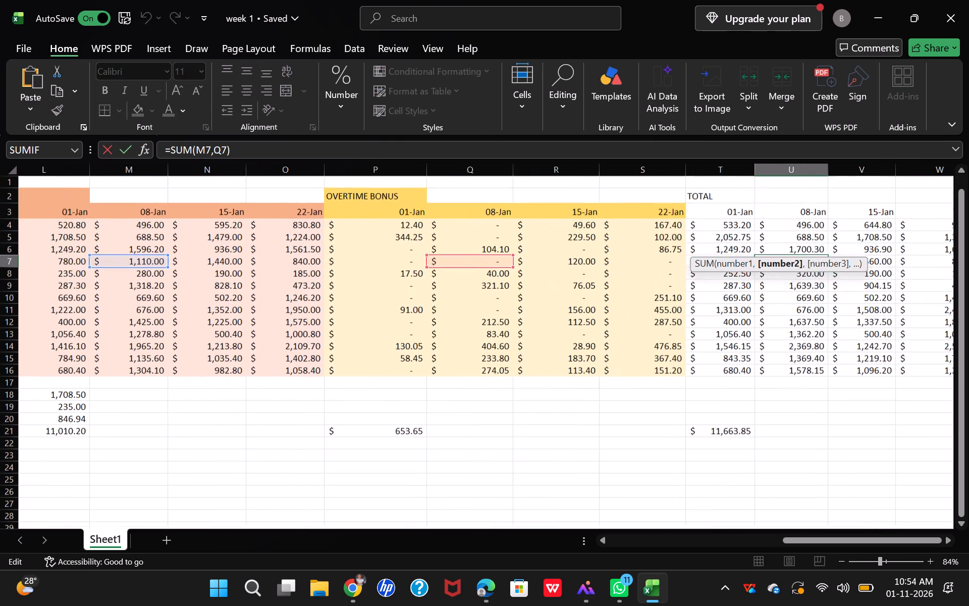
double_click(822, 309)
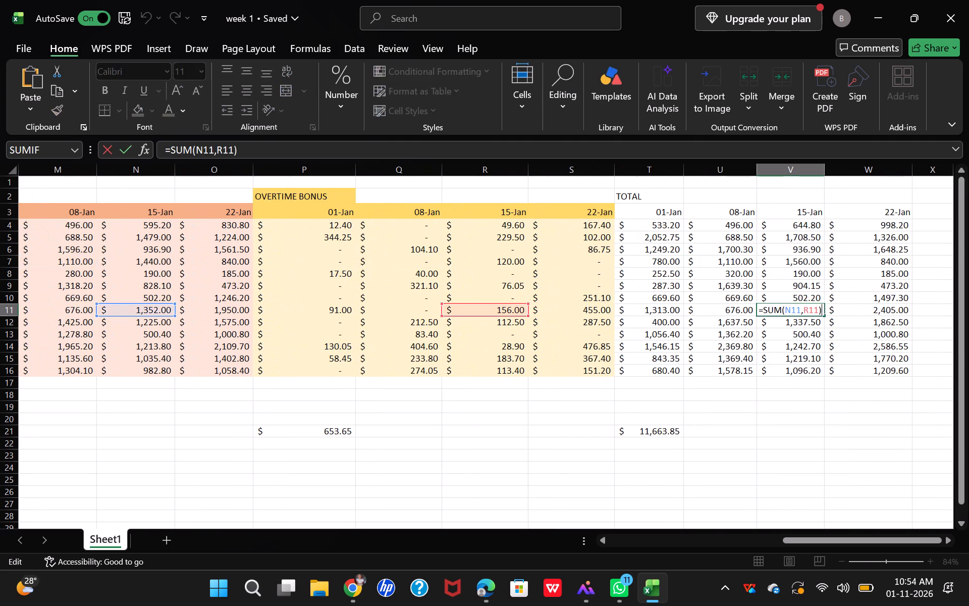
scroll(820, 314, right, 1)
scroll(675, 316, left, 1)
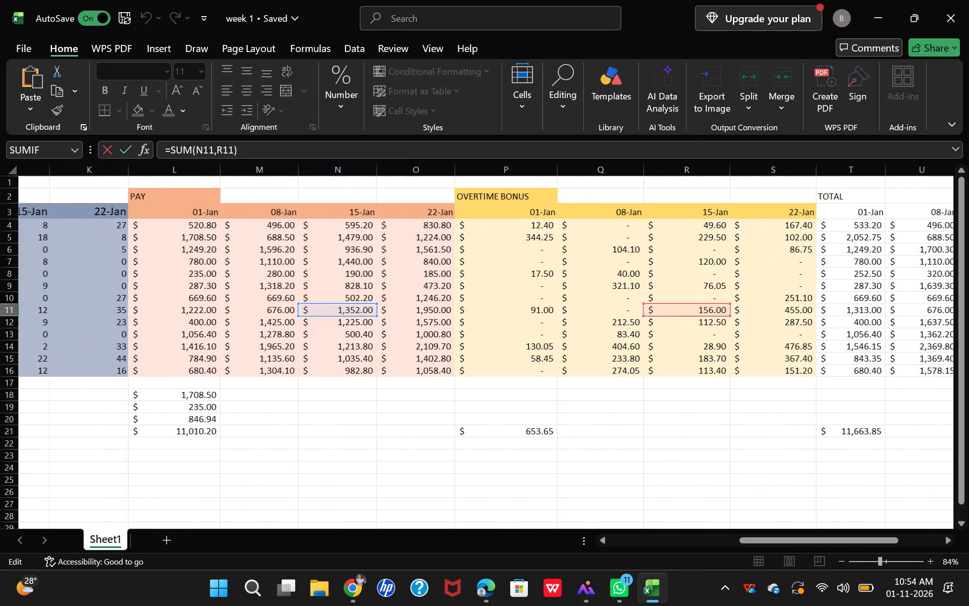
scroll(675, 316, left, 2)
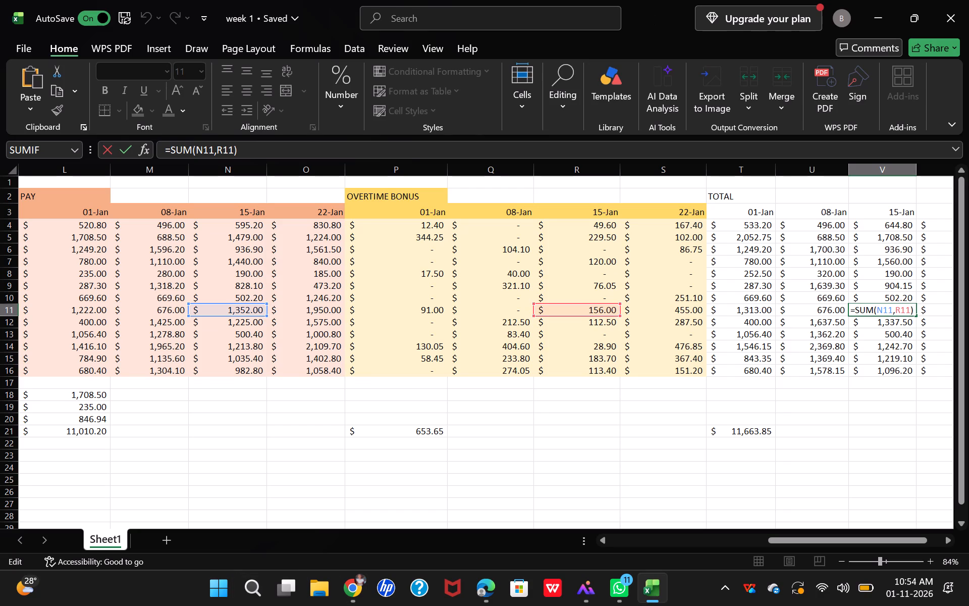
scroll(888, 218, left, 2)
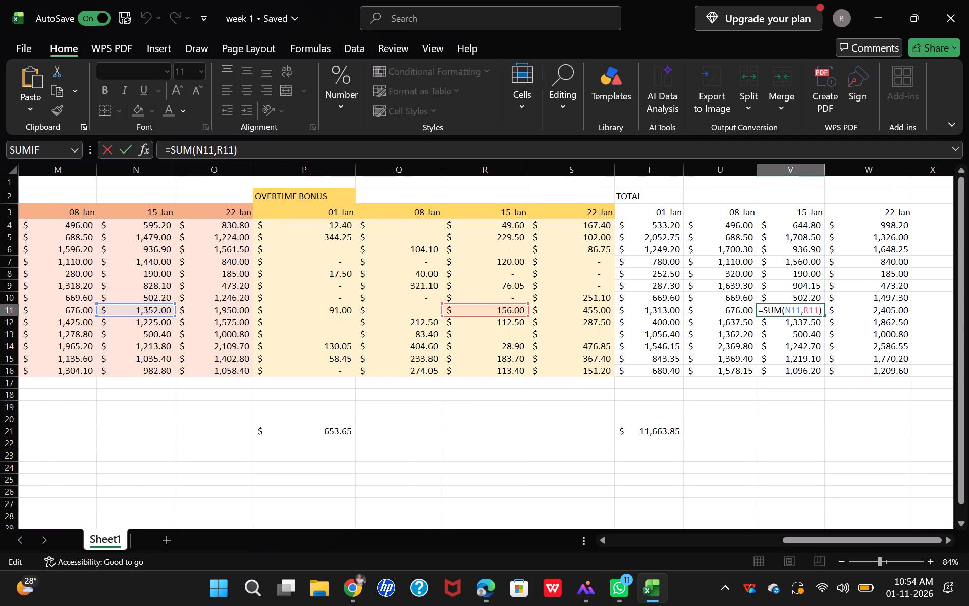
double_click(899, 283)
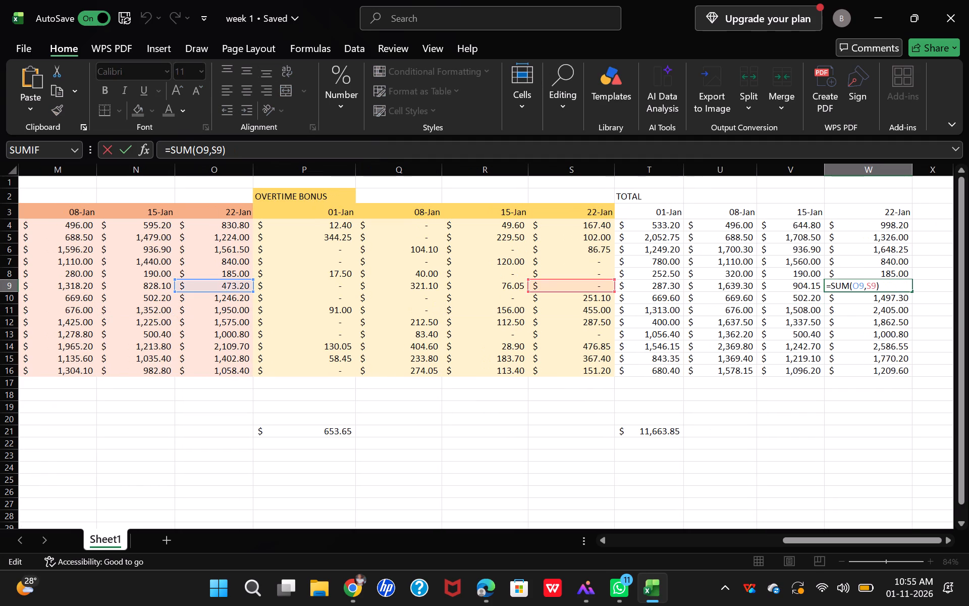
click(698, 306)
scroll(843, 228, left, 1)
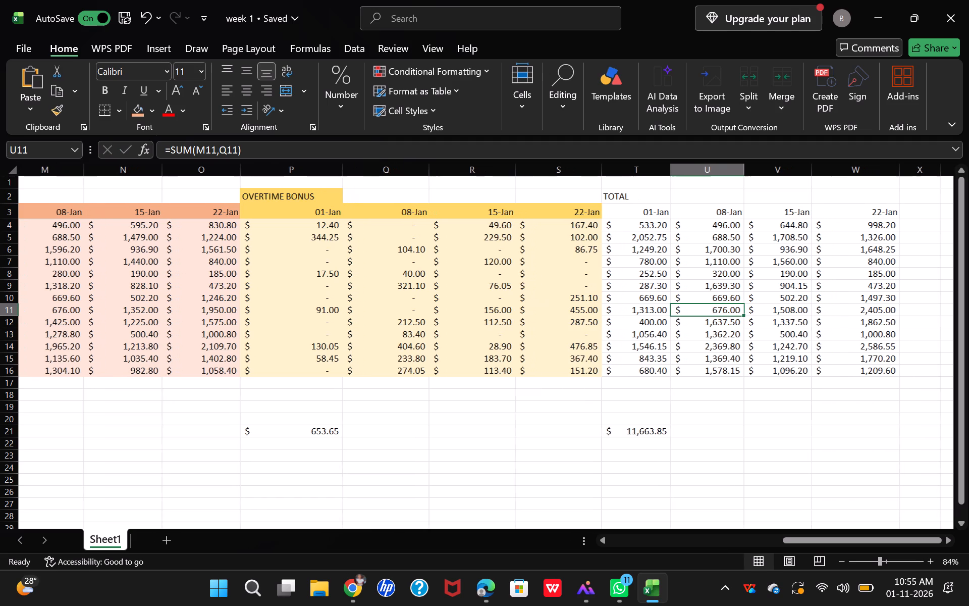
Shade the TOTAL heading in T2 with the medium-light tint of the green Accent 6 theme colour.
click(641, 194)
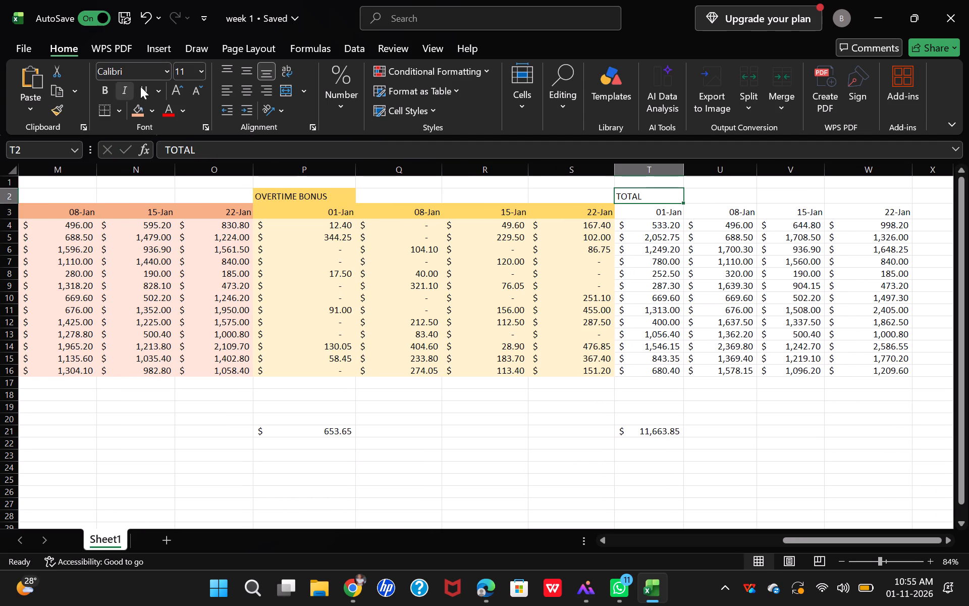
click(156, 108)
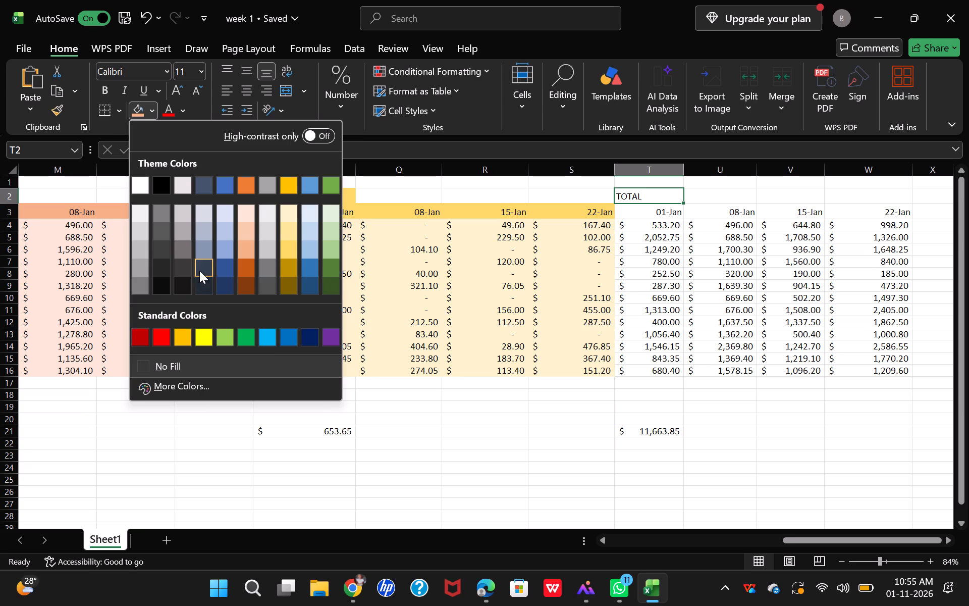
click(394, 265)
scroll(394, 265, right, 5)
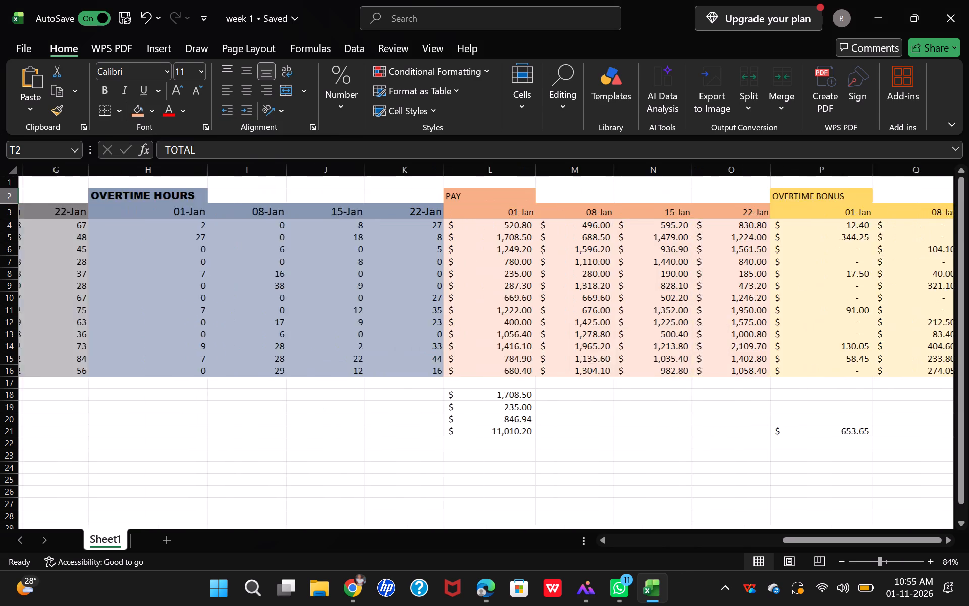
scroll(394, 265, right, 6)
scroll(394, 265, left, 5)
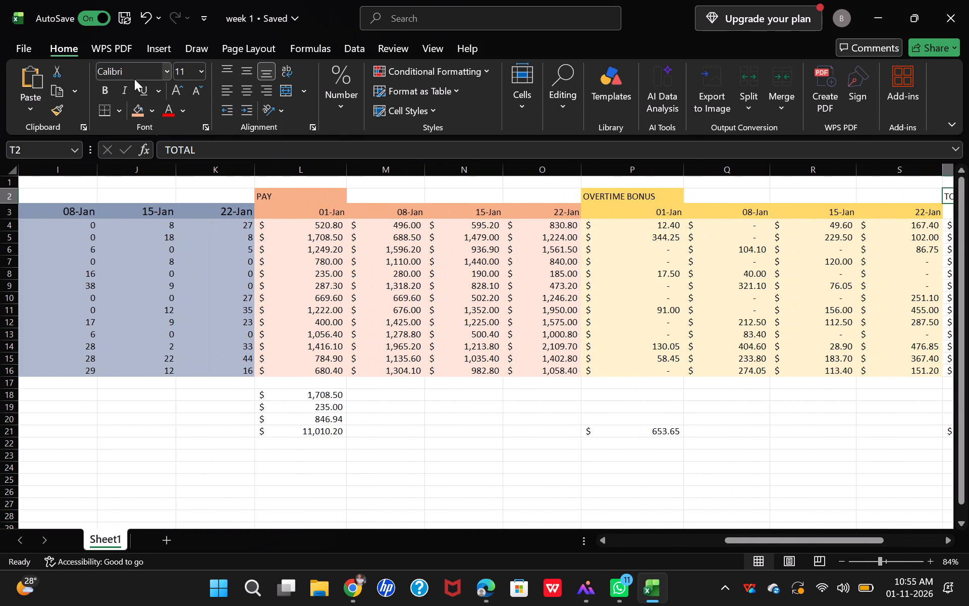
scroll(161, 114, left, 5)
scroll(390, 277, left, 1)
scroll(152, 79, left, 1)
click(150, 112)
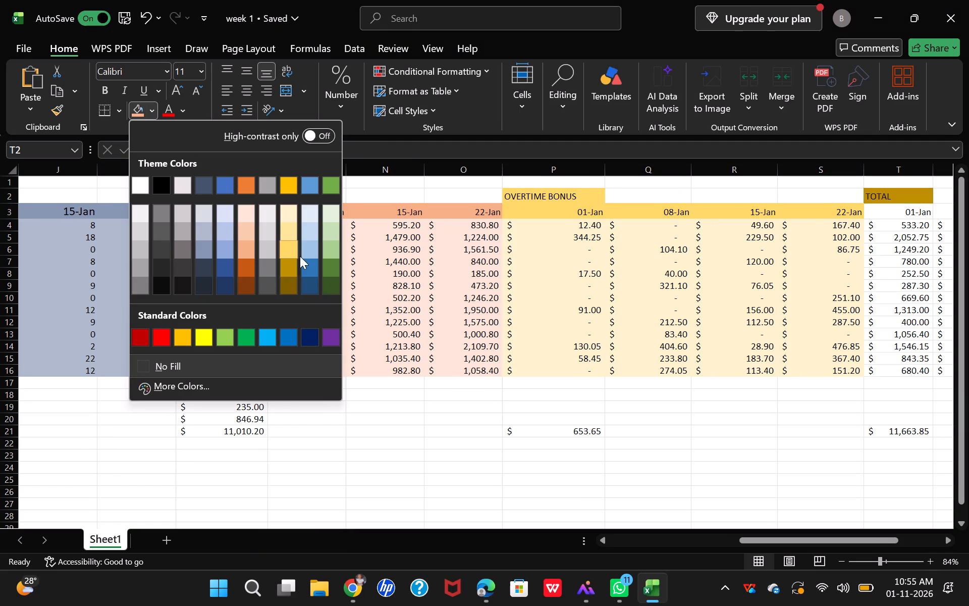
click(331, 255)
Apply the same green fill to the total block's date headings in T3:W3.
scroll(257, 247, left, 3)
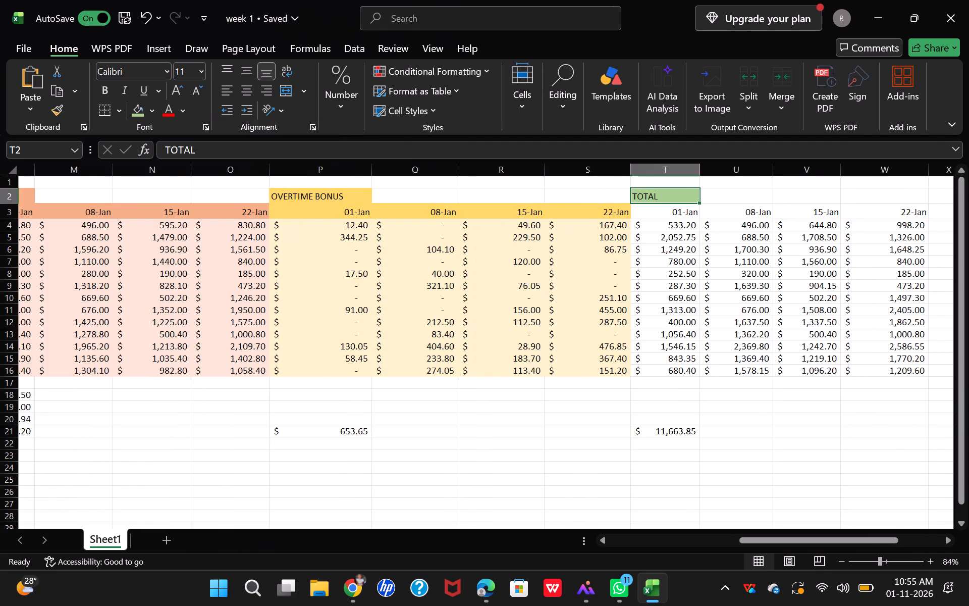
scroll(264, 244, left, 3)
drag(574, 216, 799, 211)
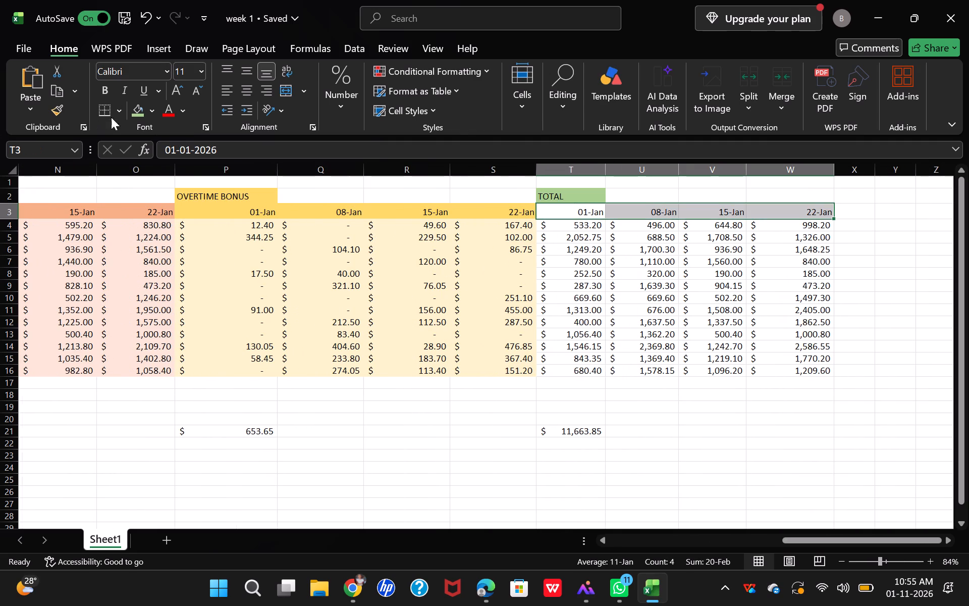
click(136, 107)
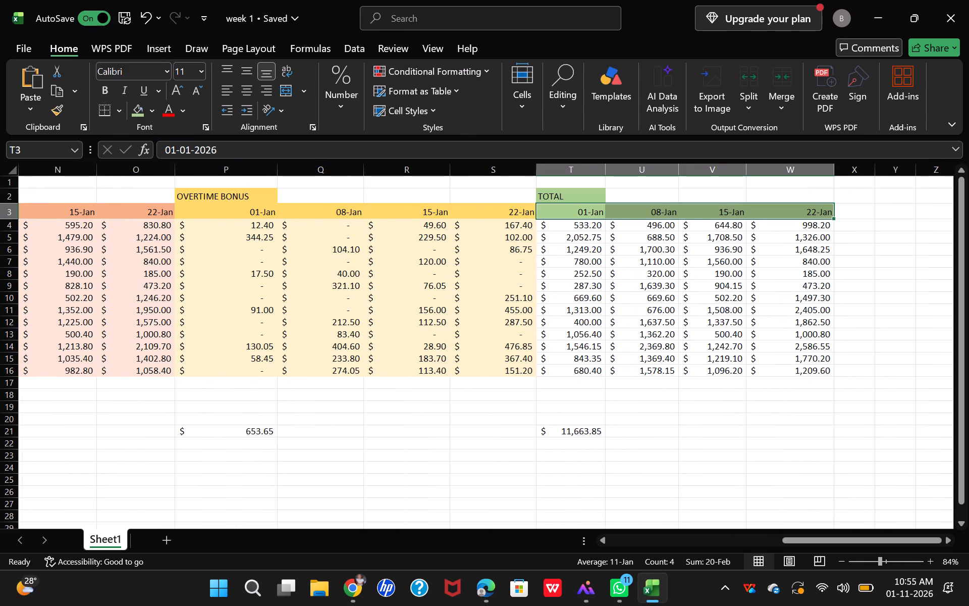
Shade the total amounts in T4:W16 with the lightest tint of the green Accent 6 theme colour.
drag(574, 228, 800, 370)
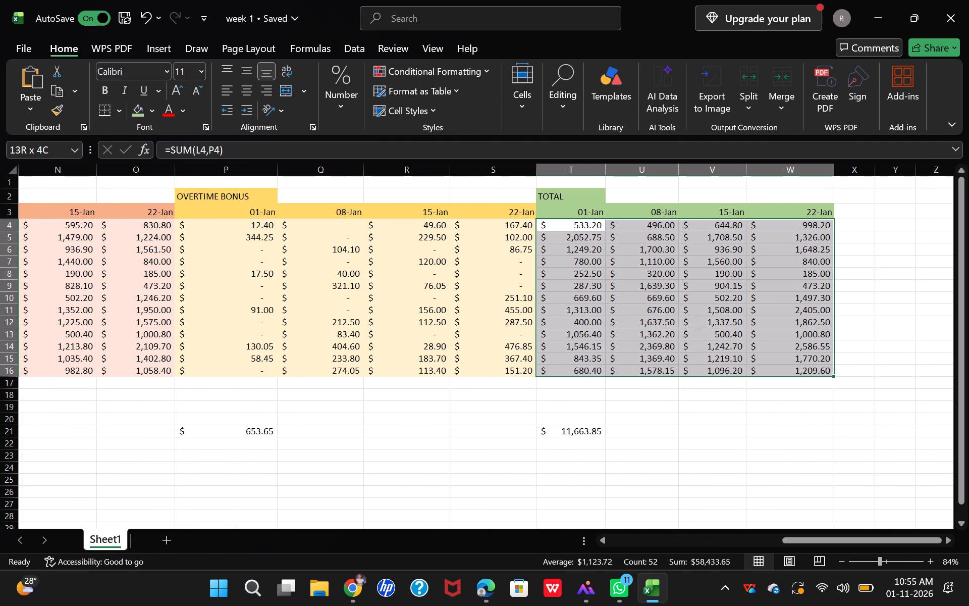
drag(800, 370, 798, 369)
click(153, 110)
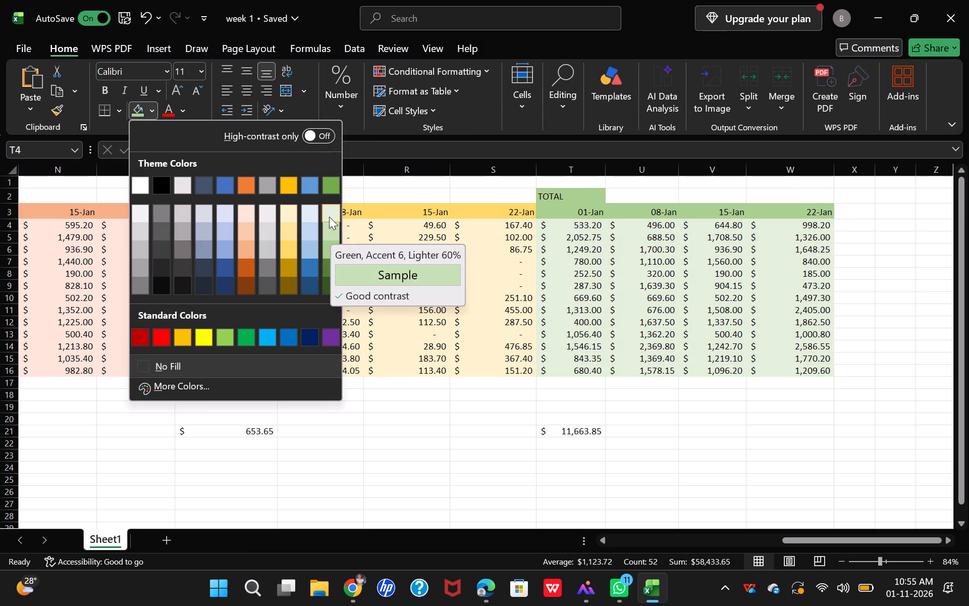
click(329, 216)
click(558, 227)
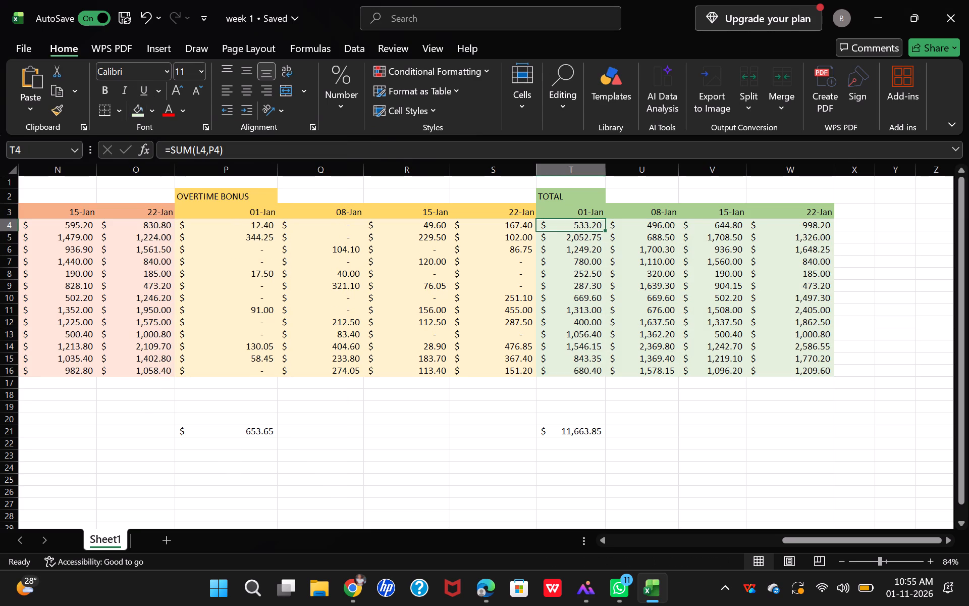
Switch to the course video in Microsoft Edge and resume it from 35:54 to follow the total block's completion.
key(alt+Tab)
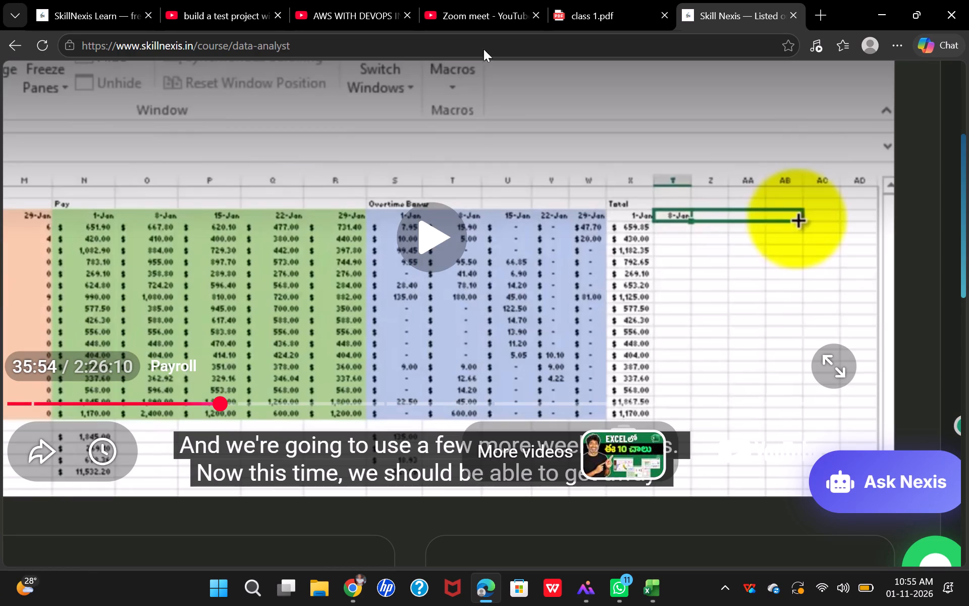
click(432, 236)
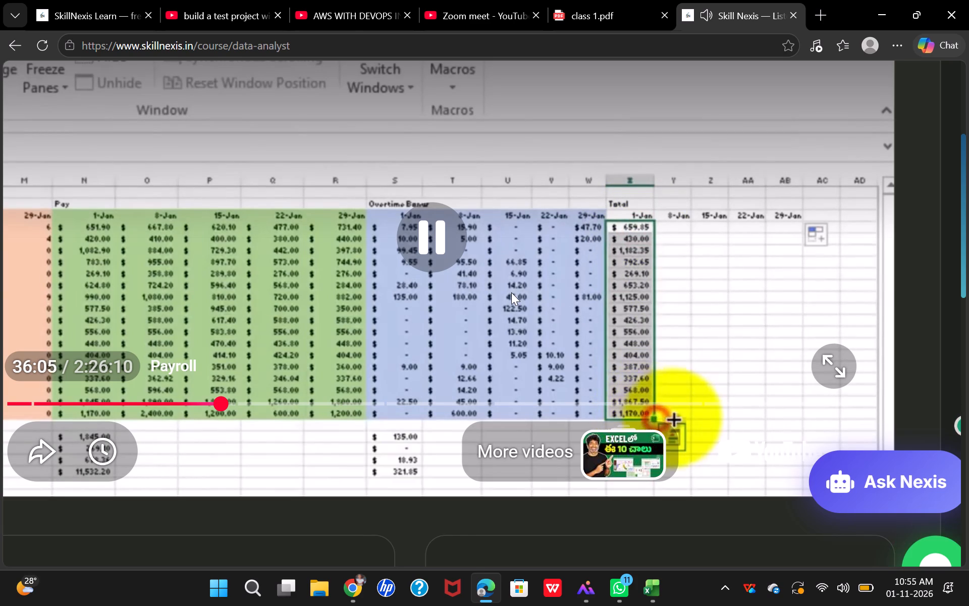
scroll(578, 363, left, 1)
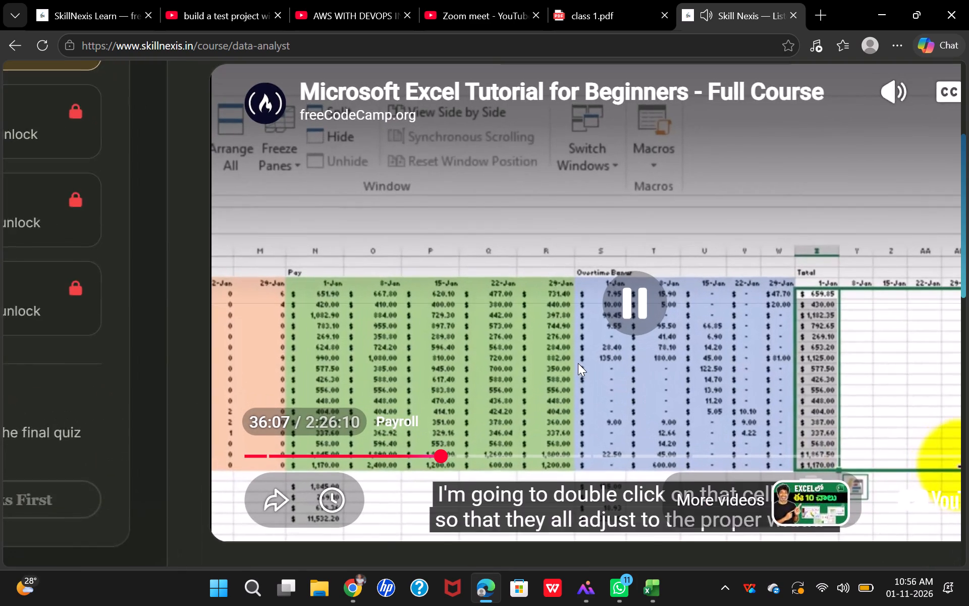
Watch the video's demonstration of fitting the total block's column widths, keeping the whole spreadsheet area in view.
scroll(578, 363, left, 1)
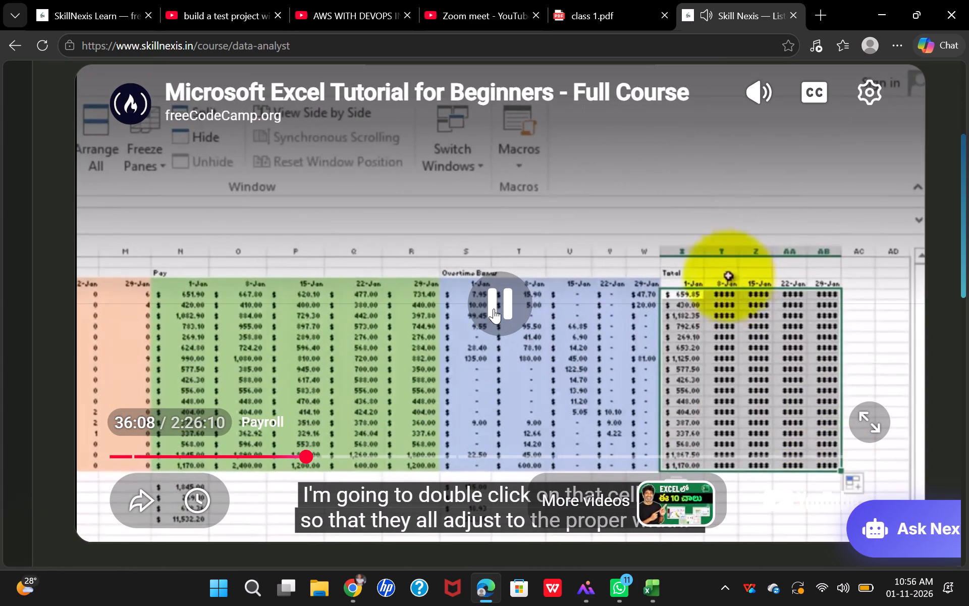
scroll(595, 367, down, 1)
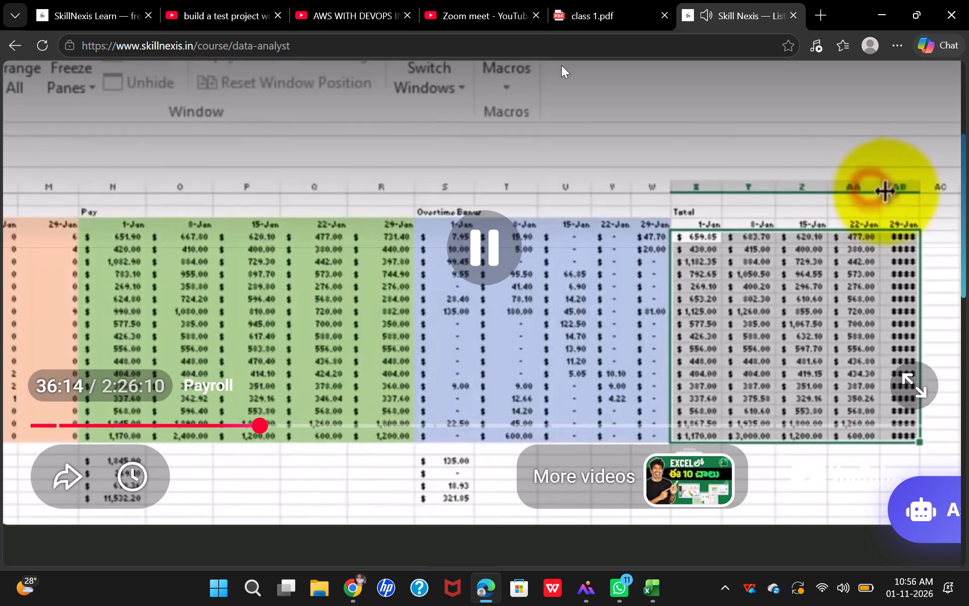
key(Tab)
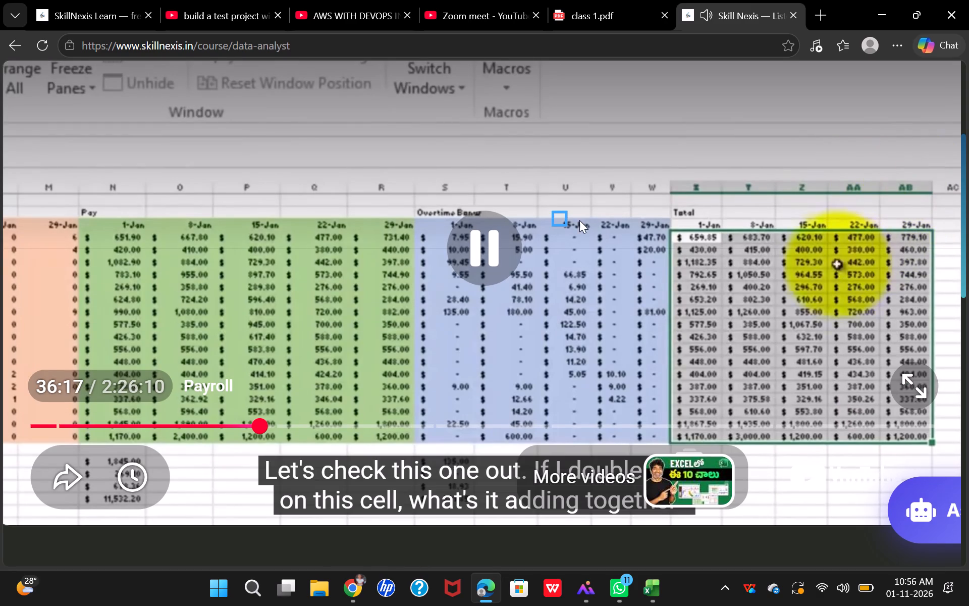
Switch to the week 1 workbook in Excel and auto-fit the widths of the total block's columns T through W.
key(alt+Tab)
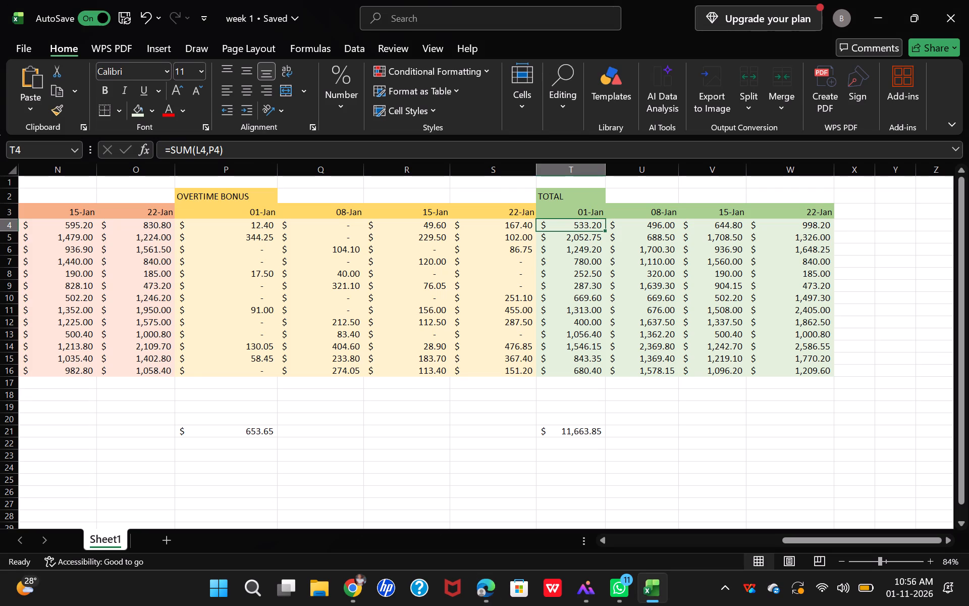
double_click(605, 166)
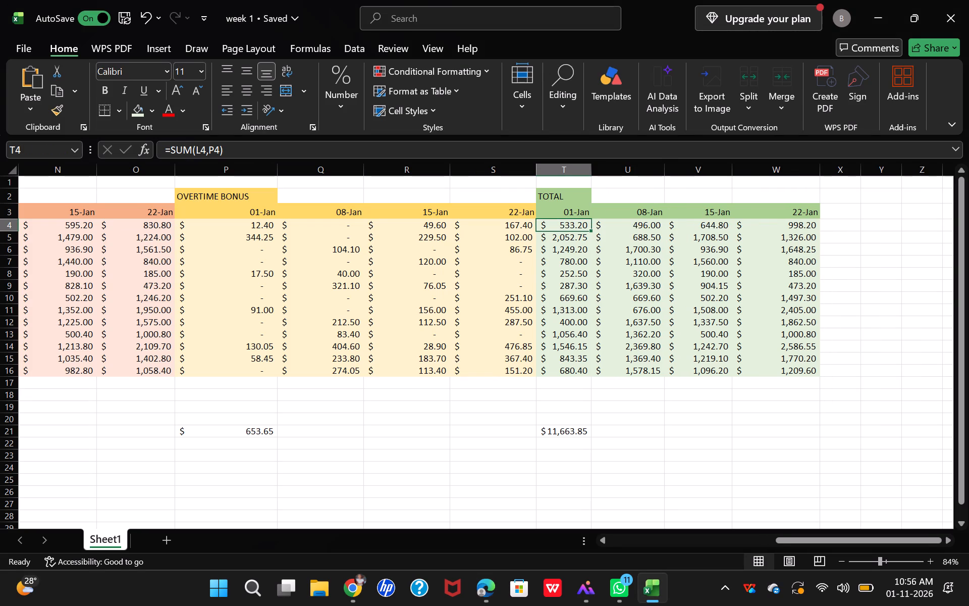
double_click(666, 172)
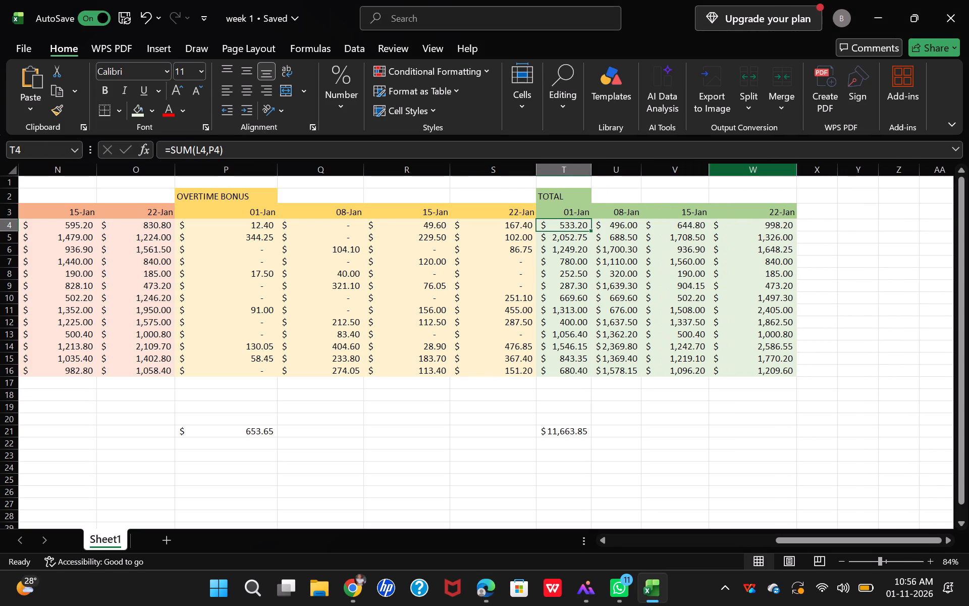
double_click(706, 169)
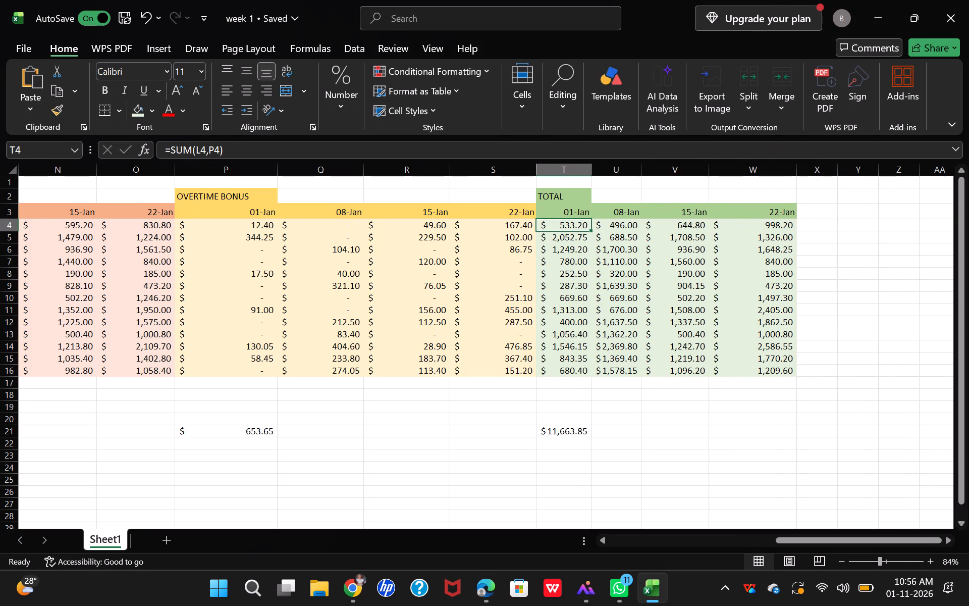
double_click(777, 171)
click(771, 228)
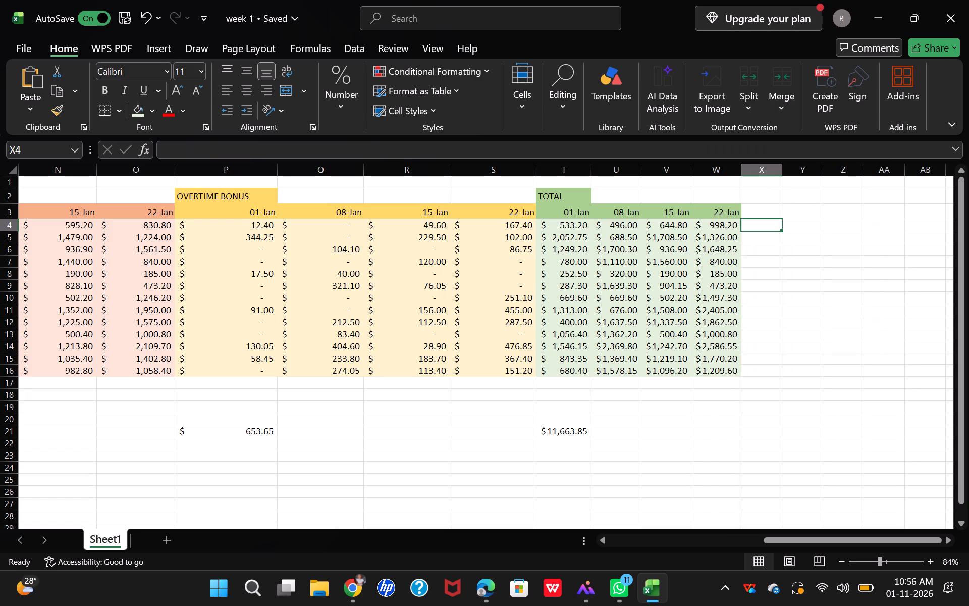
Return to the course video in Microsoft Edge and follow the total formula's cell-referencing explanation, pausing and resuming at 36:40.
key(alt+Tab)
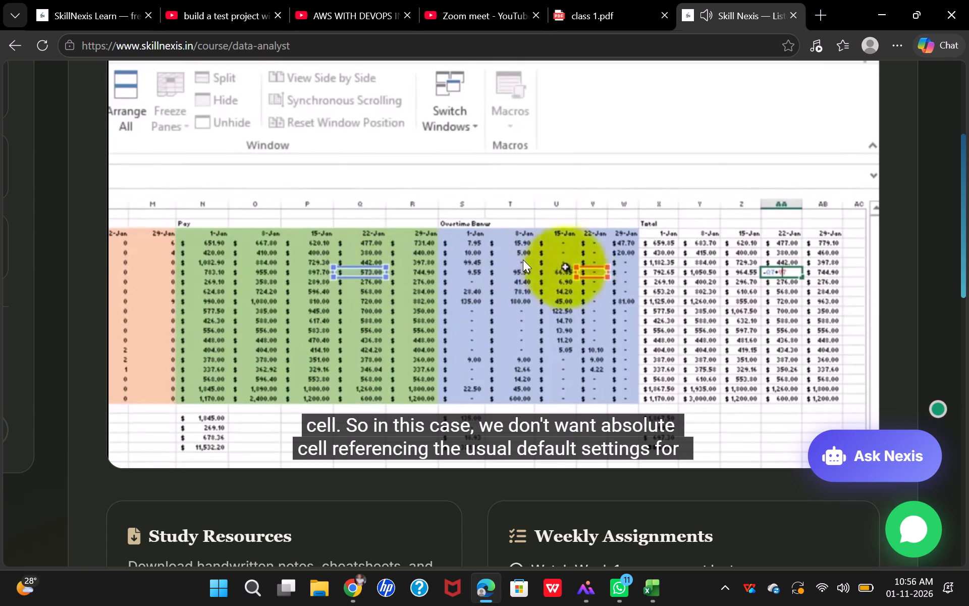
key(space)
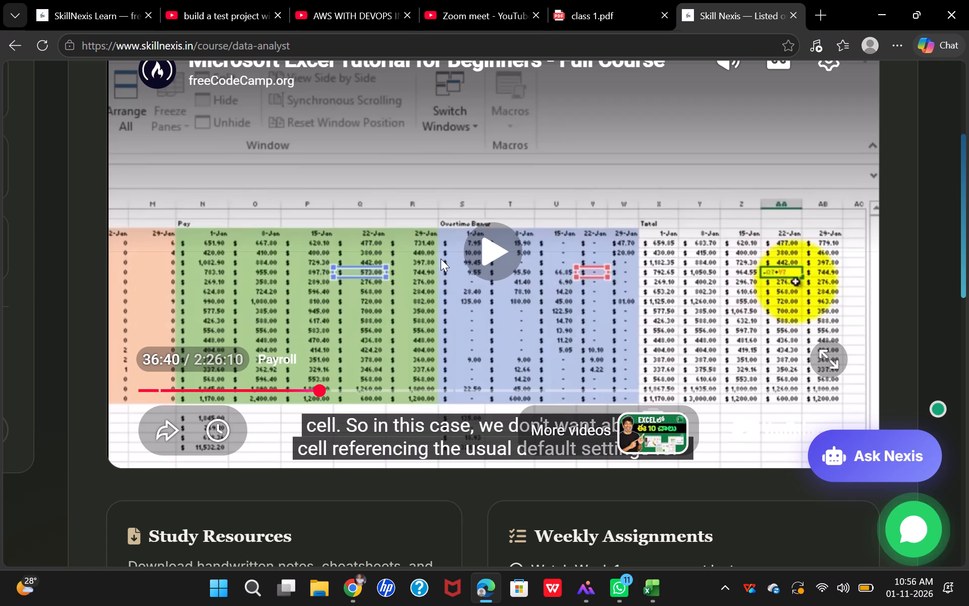
key(space)
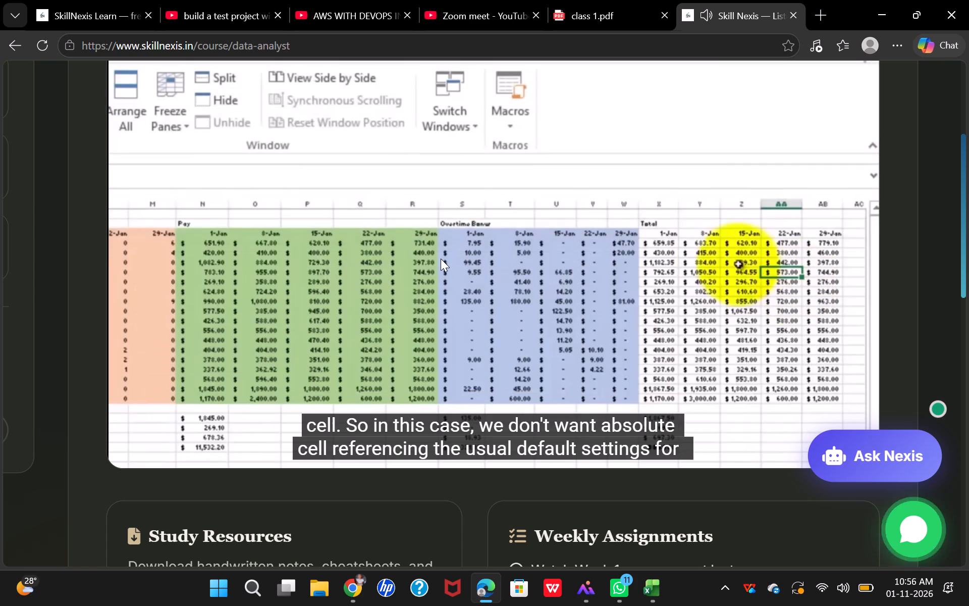